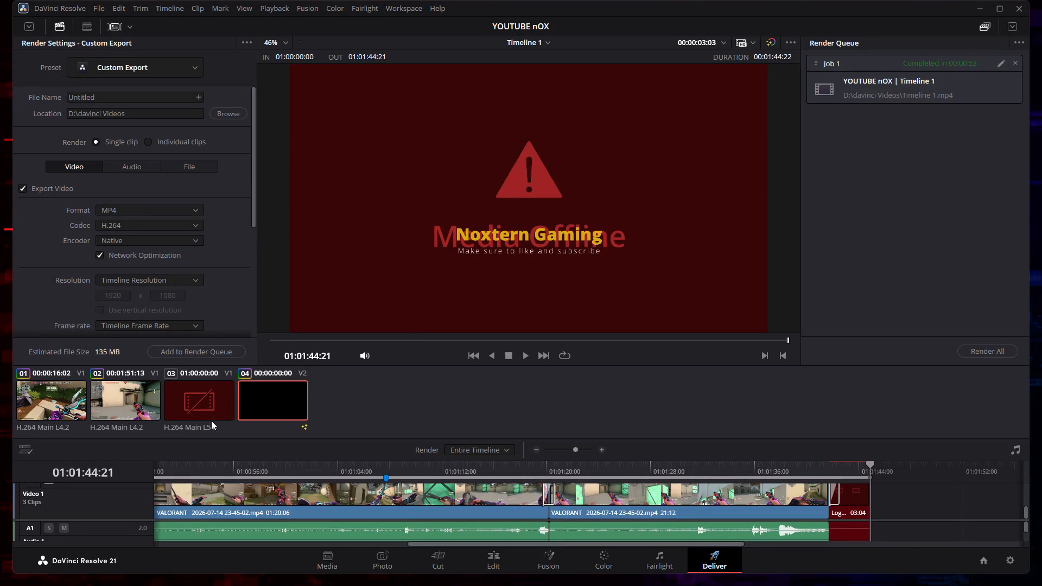
Examine the offline logo clip at the end of the timeline on the Deliver page.
{"action": "left_click", "coordinate": [208, 407]}
{"action": "double_click", "coordinate": [208, 407]}
{"action": "double_click", "coordinate": [208, 407]}
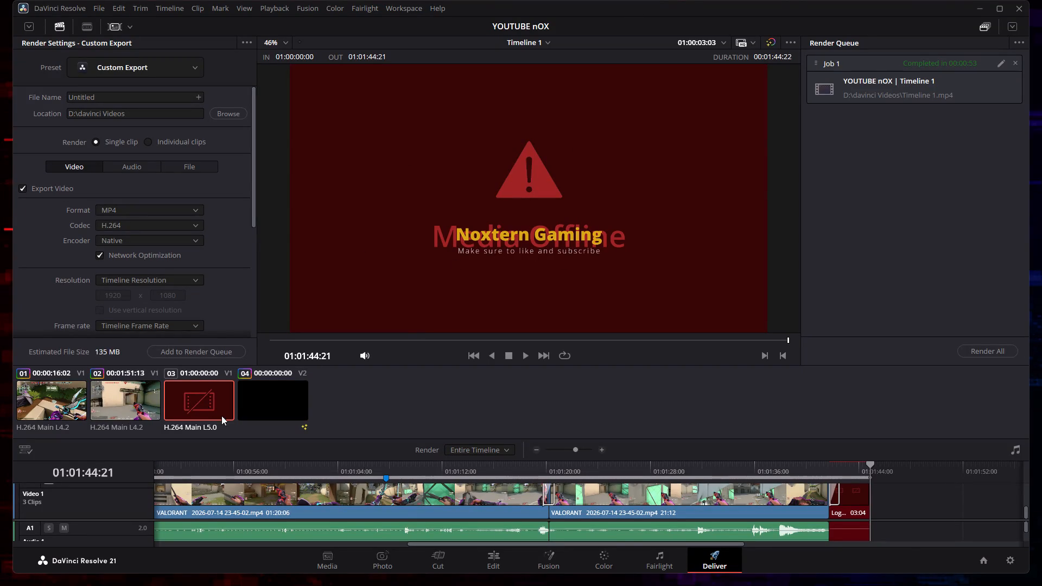
{"action": "left_click", "coordinate": [835, 499]}
{"action": "scroll", "coordinate": [320, 397], "scroll_direction": "down", "scroll_amount": 2}
{"action": "right_click", "coordinate": [200, 394]}
{"action": "left_click", "coordinate": [625, 398]}
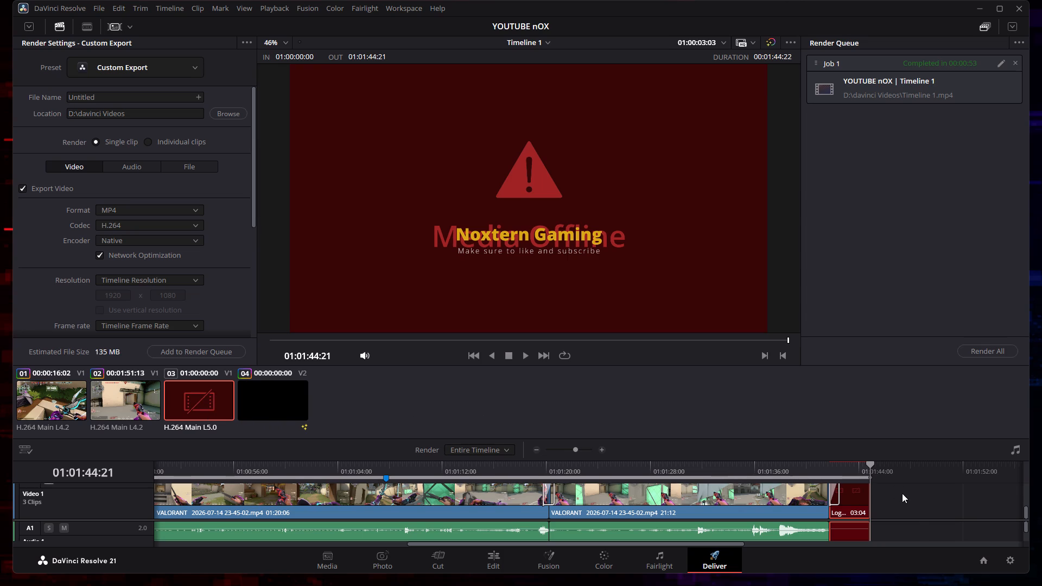
{"action": "right_click", "coordinate": [840, 503]}
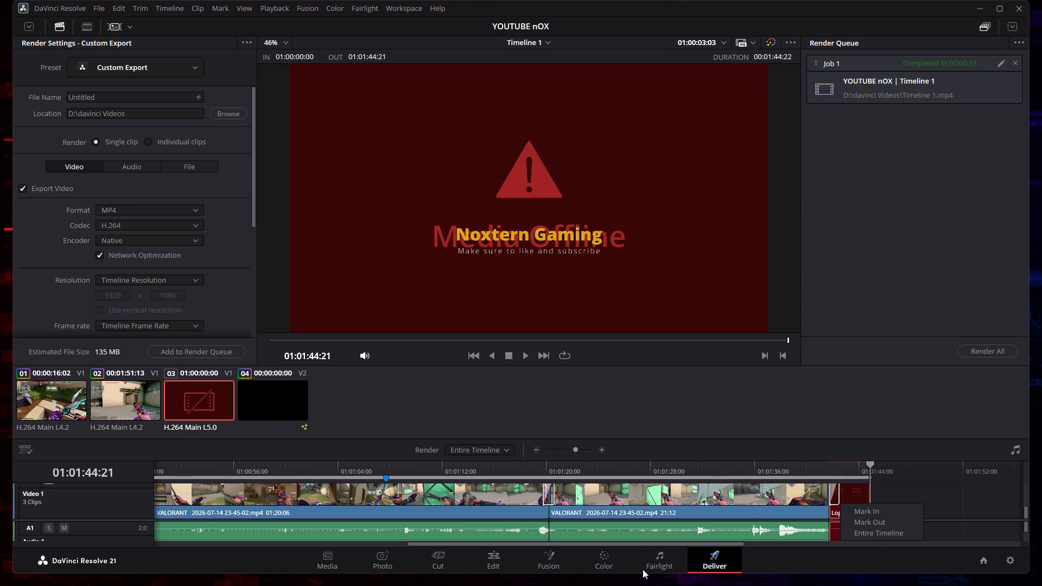
Switch to the Edit page and scrub the end of the timeline to inspect the offline Logo.mp4 clip and its title.
{"action": "left_click", "coordinate": [498, 558]}
{"action": "left_click", "coordinate": [495, 564]}
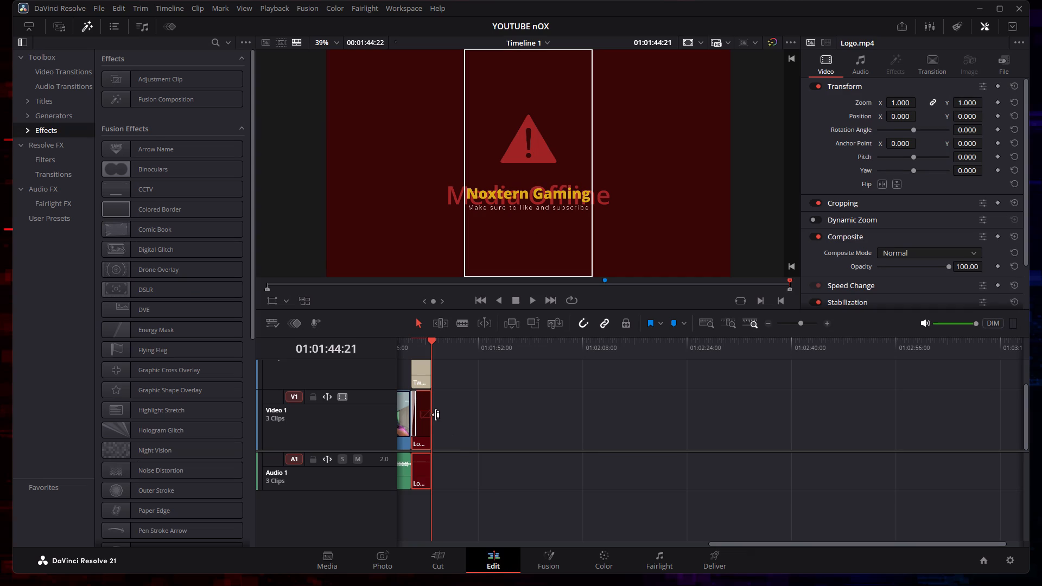
{"action": "left_click_drag", "start_coordinate": [431, 339], "coordinate": [511, 347]}
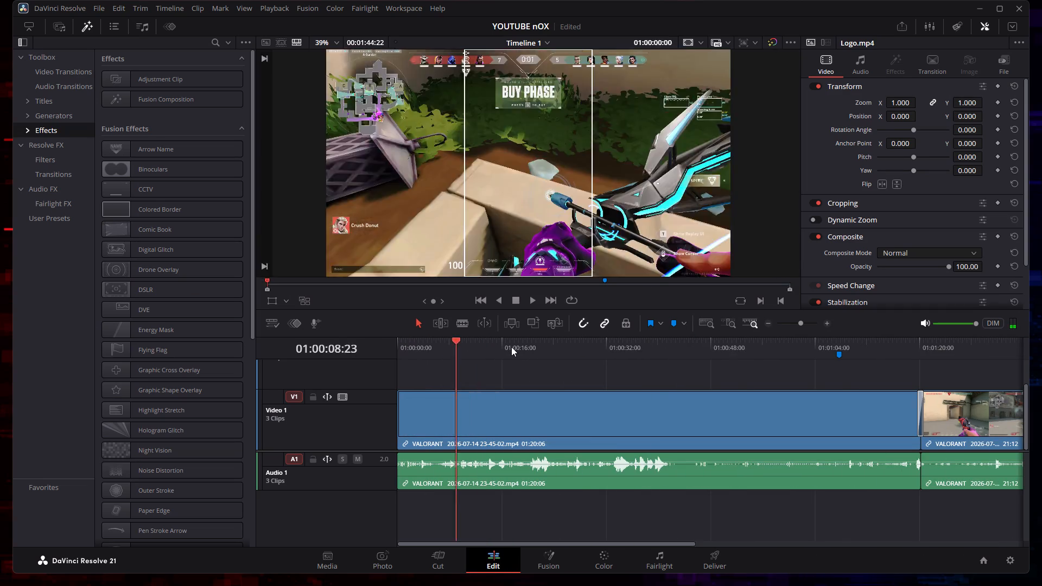
{"action": "left_click_drag", "start_coordinate": [511, 347], "coordinate": [475, 413]}
{"action": "left_click", "coordinate": [507, 418]}
{"action": "left_click", "coordinate": [507, 418]}
{"action": "right_click", "coordinate": [507, 418]}
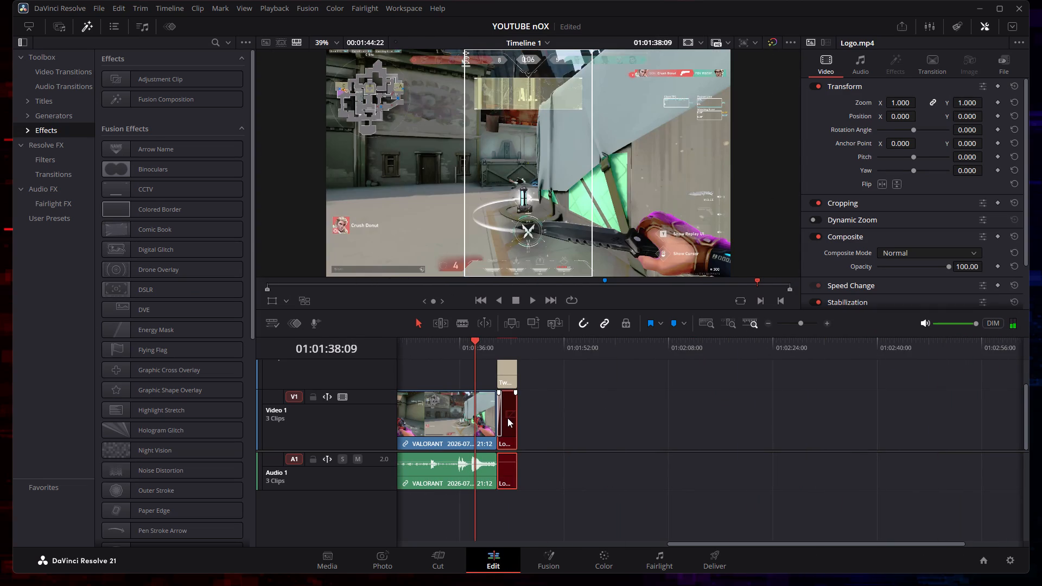
{"action": "left_click", "coordinate": [625, 449]}
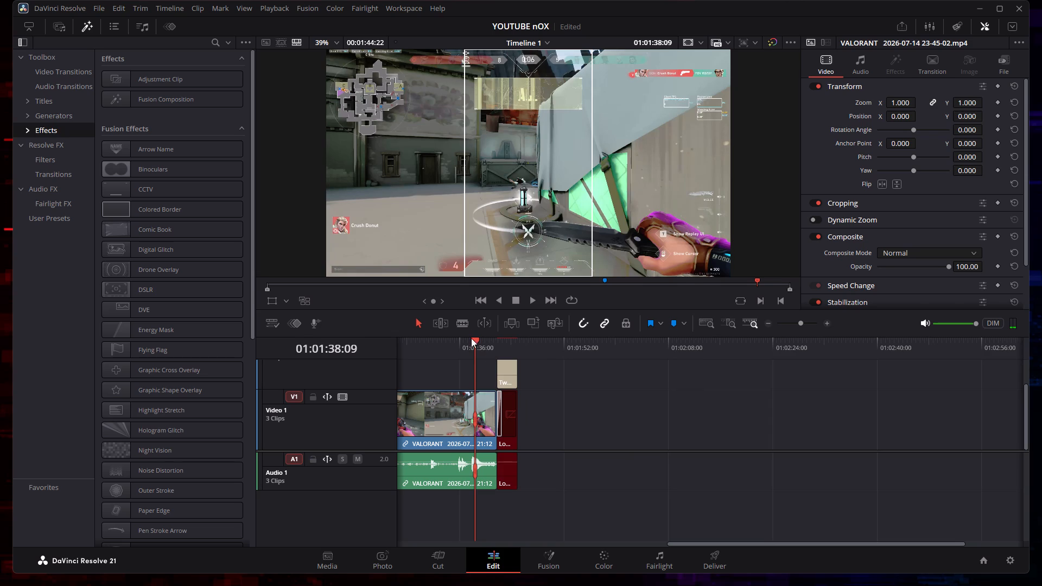
{"action": "left_click_drag", "start_coordinate": [472, 336], "coordinate": [494, 340]}
{"action": "left_click_drag", "start_coordinate": [475, 345], "coordinate": [506, 346]}
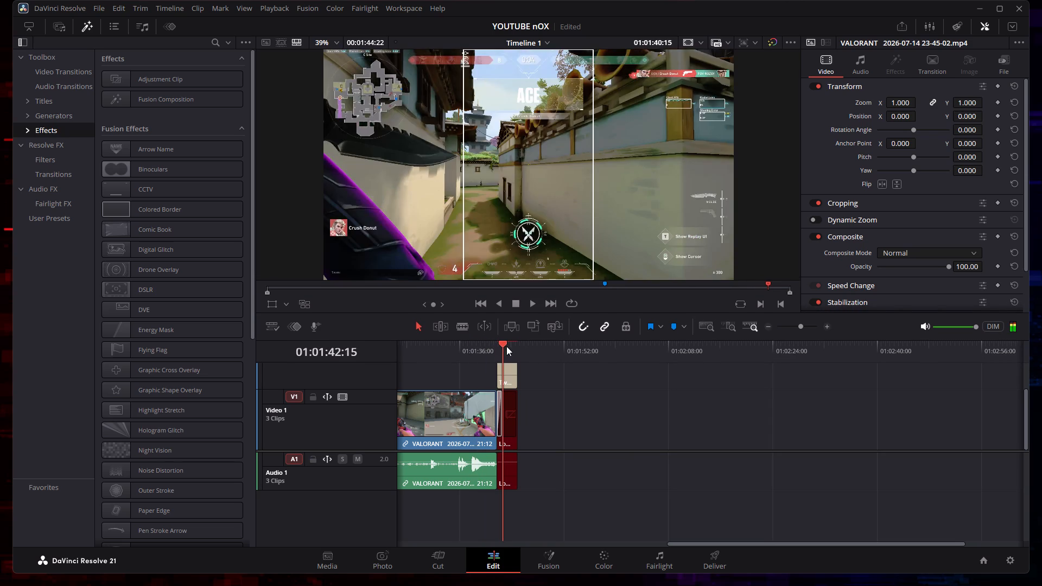
{"action": "left_click_drag", "start_coordinate": [506, 346], "coordinate": [503, 347]}
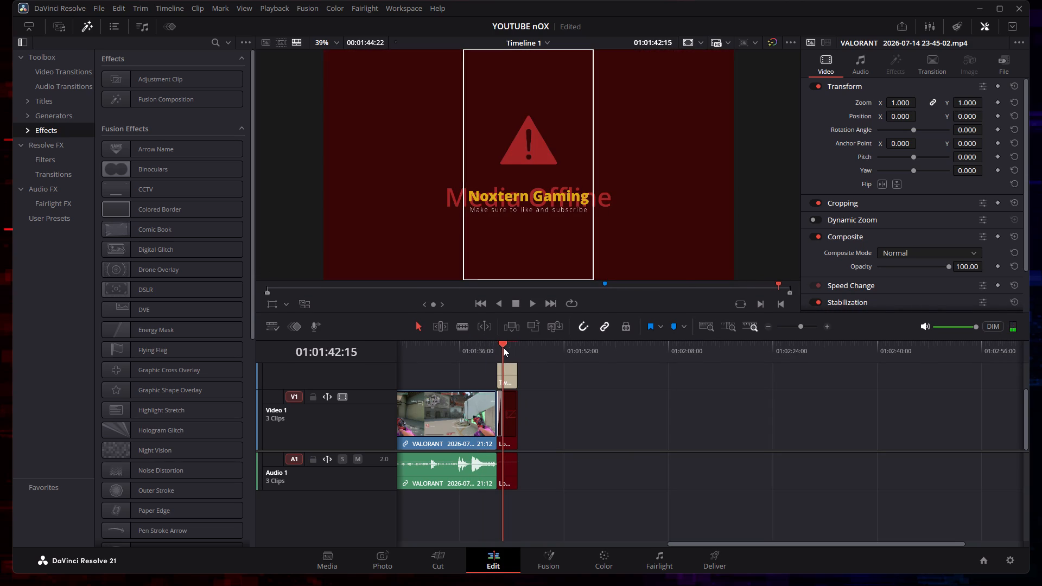
{"action": "left_click_drag", "start_coordinate": [503, 347], "coordinate": [510, 348]}
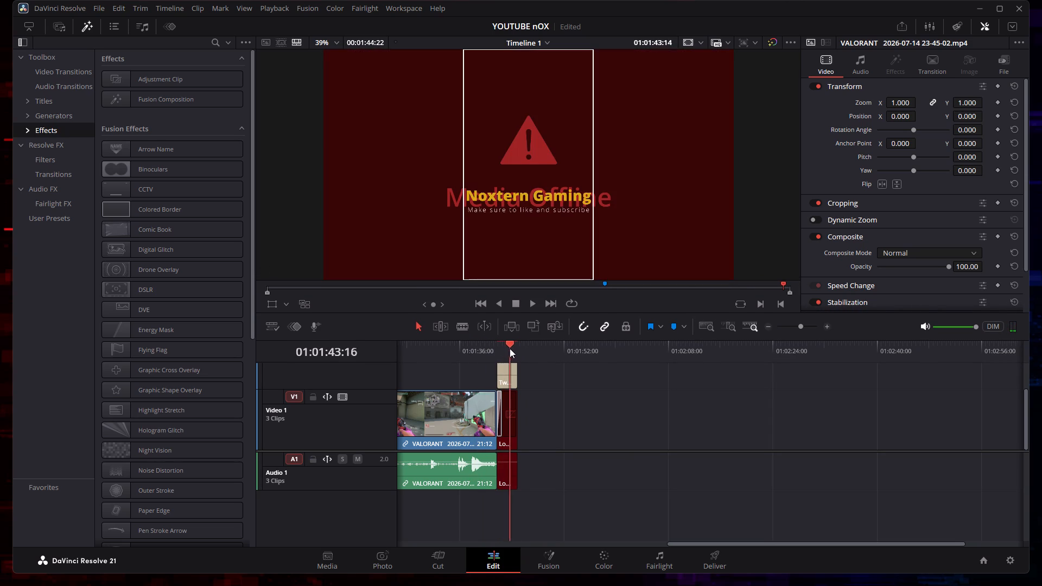
{"action": "left_click_drag", "start_coordinate": [510, 348], "coordinate": [511, 351]}
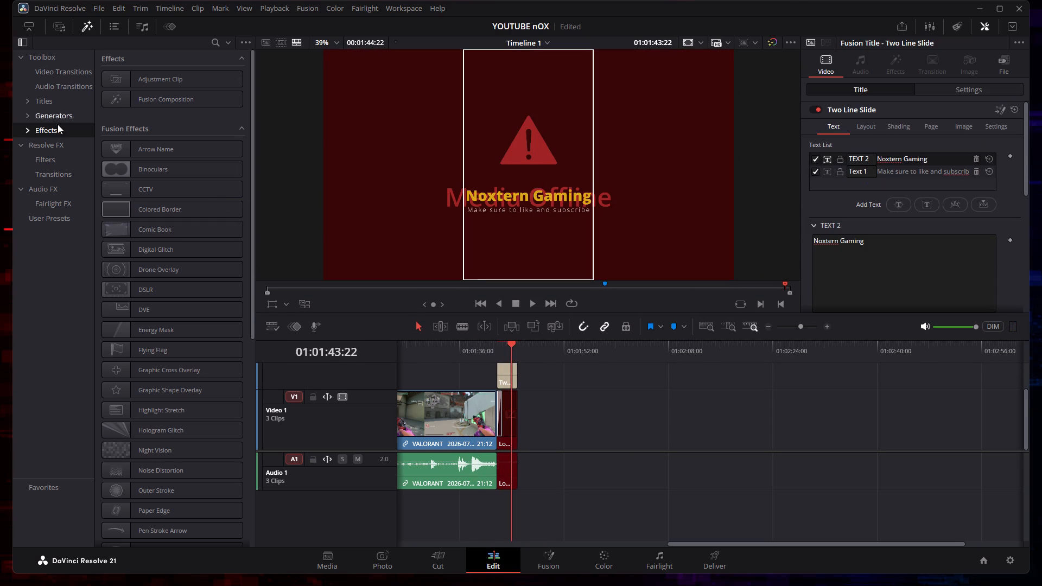
Show the media pool alongside the effects library.
{"action": "left_click", "coordinate": [56, 32]}
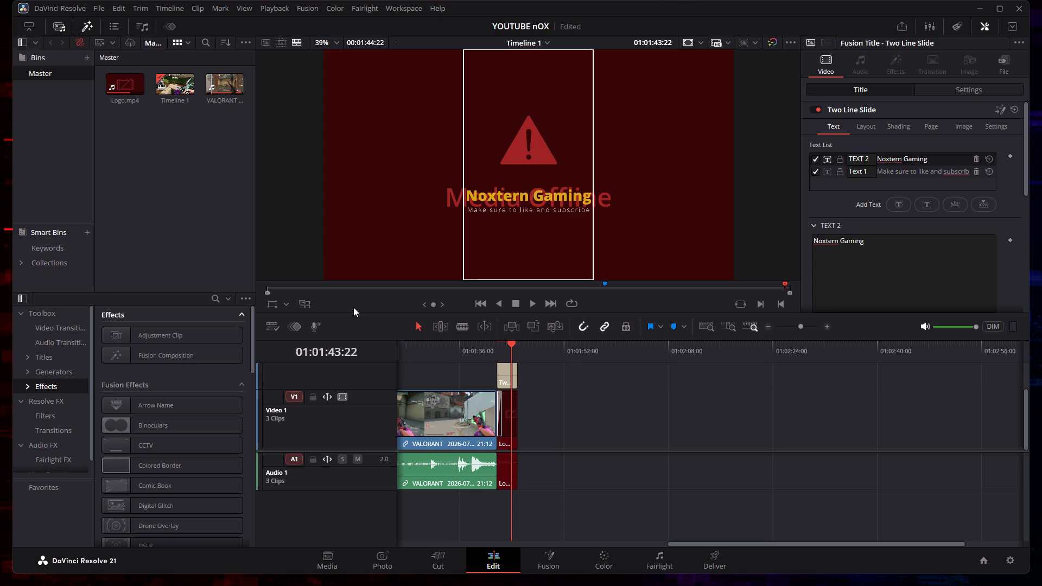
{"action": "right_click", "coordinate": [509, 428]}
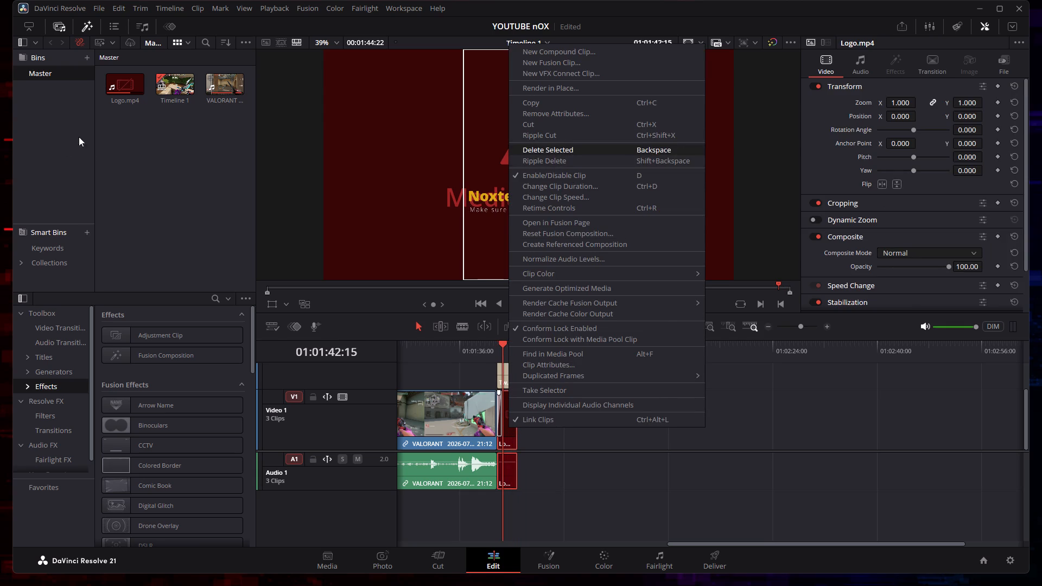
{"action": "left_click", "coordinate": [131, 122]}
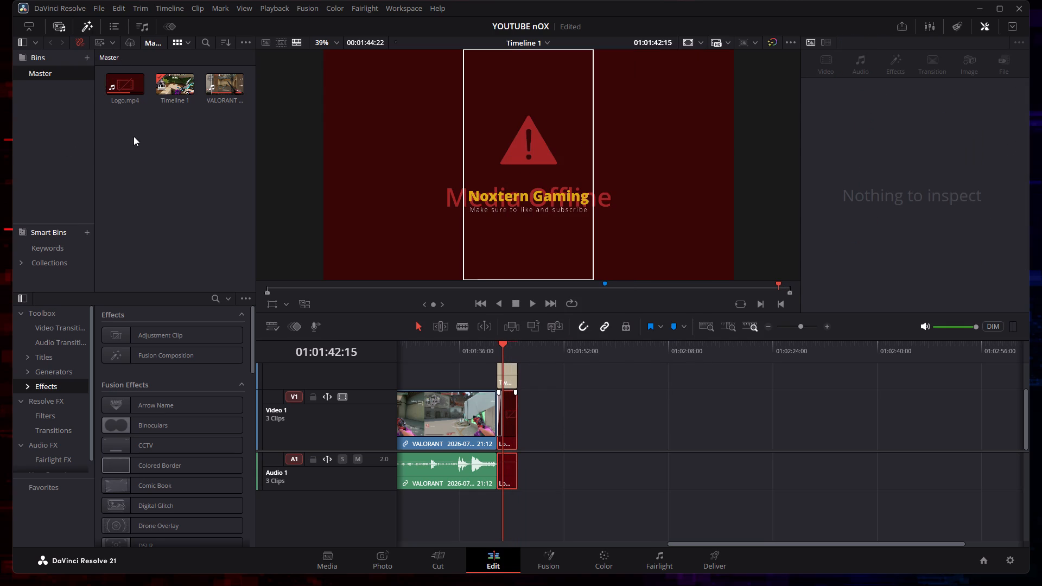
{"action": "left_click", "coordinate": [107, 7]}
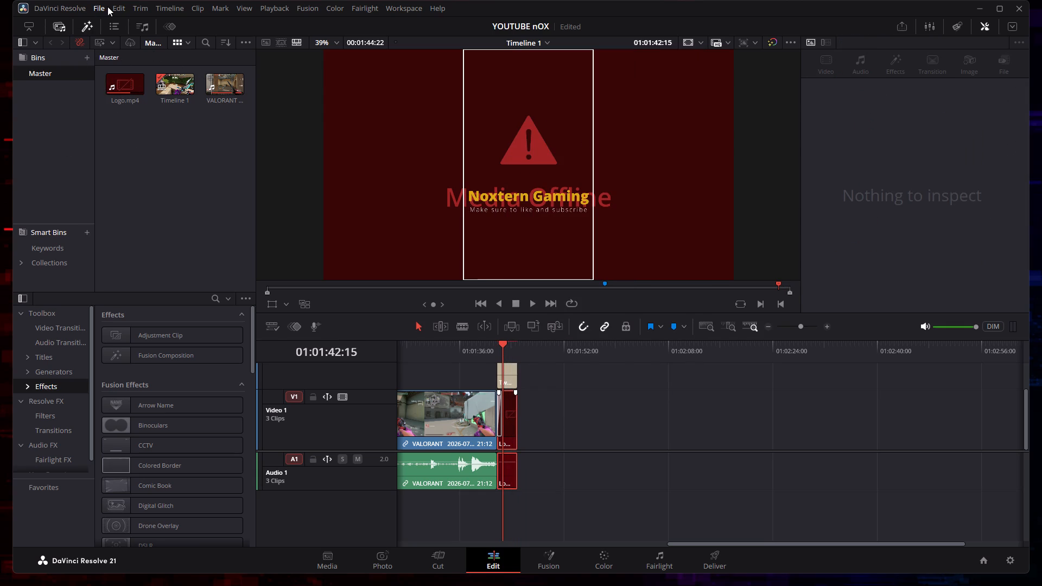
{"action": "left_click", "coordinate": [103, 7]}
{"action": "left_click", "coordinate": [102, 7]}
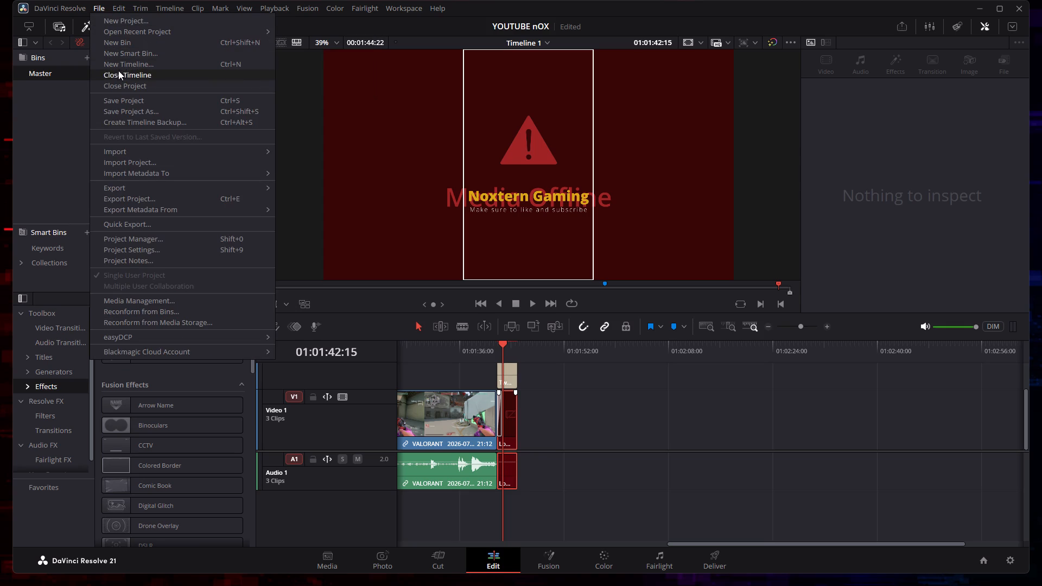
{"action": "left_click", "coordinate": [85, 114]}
Import Logo.mp4 into the Master bin from the NOXTERN folder inside D:\davinci Videos.
{"action": "right_click", "coordinate": [148, 111]}
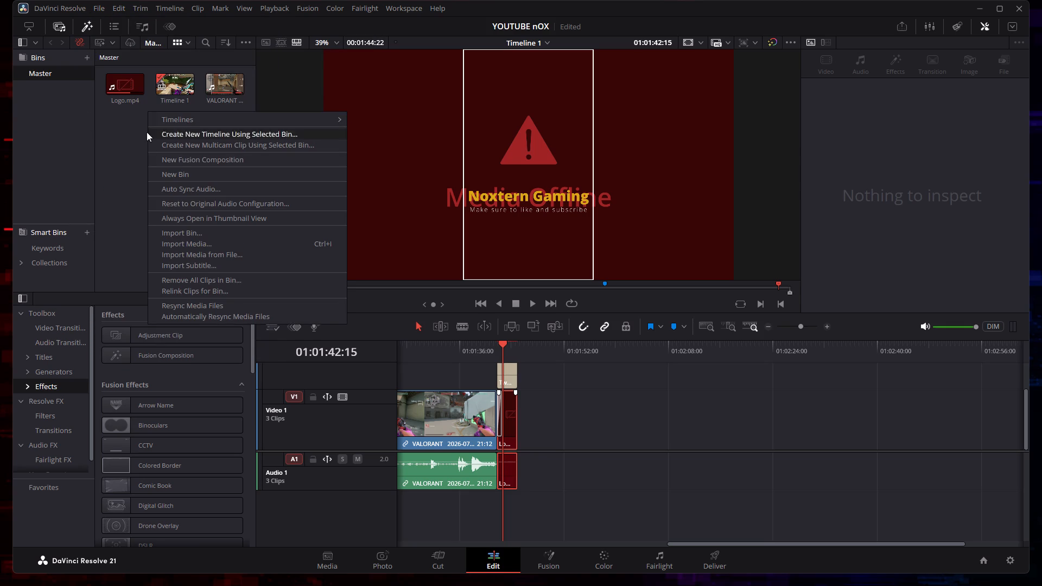
{"action": "left_click", "coordinate": [199, 244]}
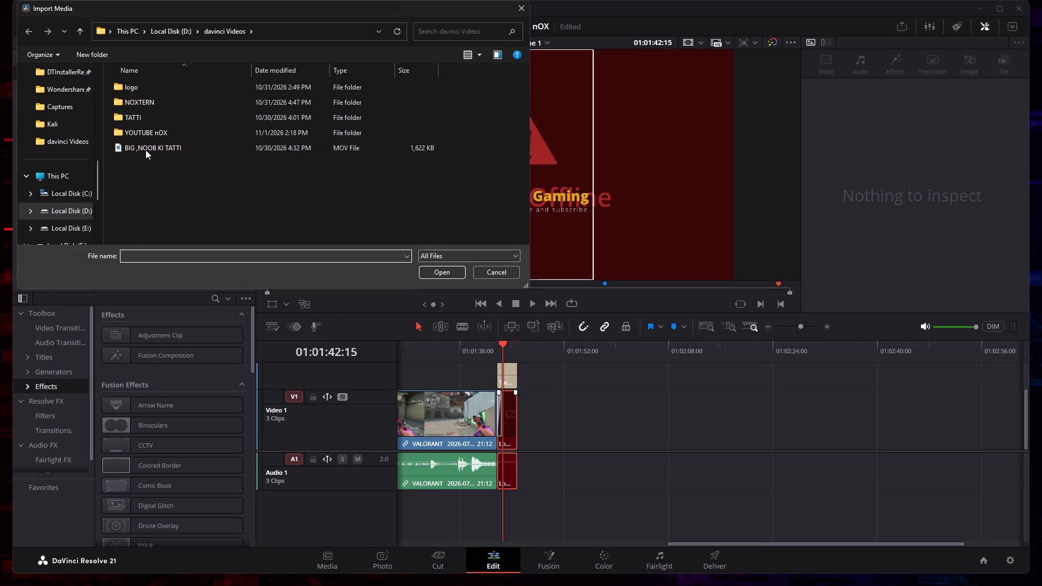
{"action": "left_click", "coordinate": [137, 86]}
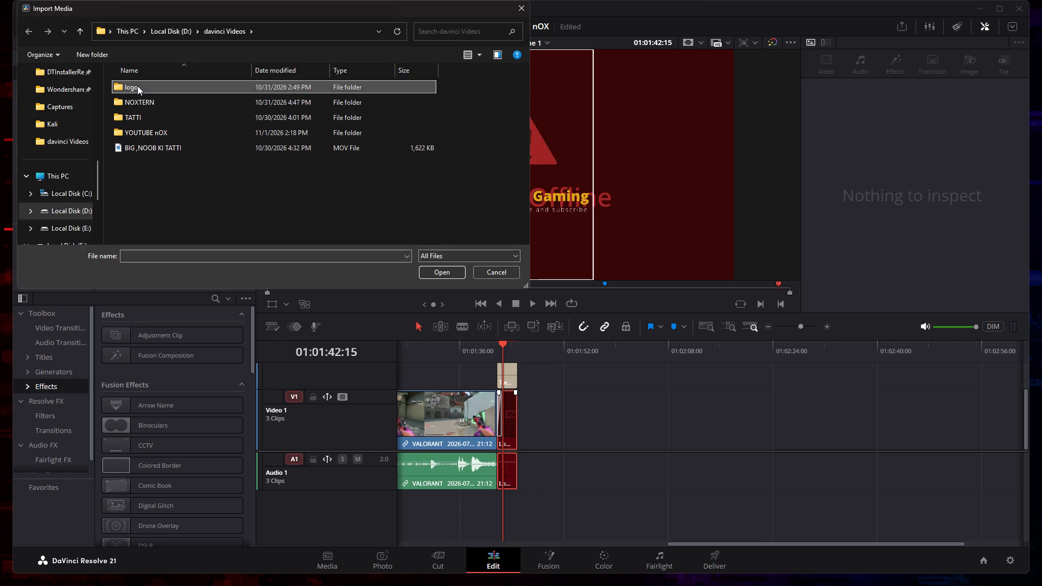
{"action": "left_click", "coordinate": [437, 275]}
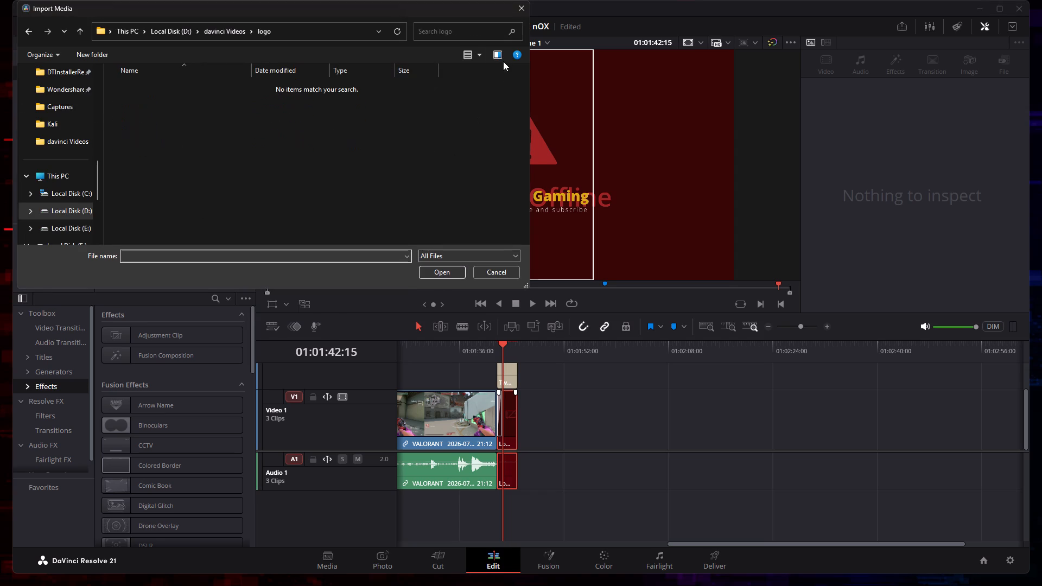
{"action": "left_click", "coordinate": [23, 28]}
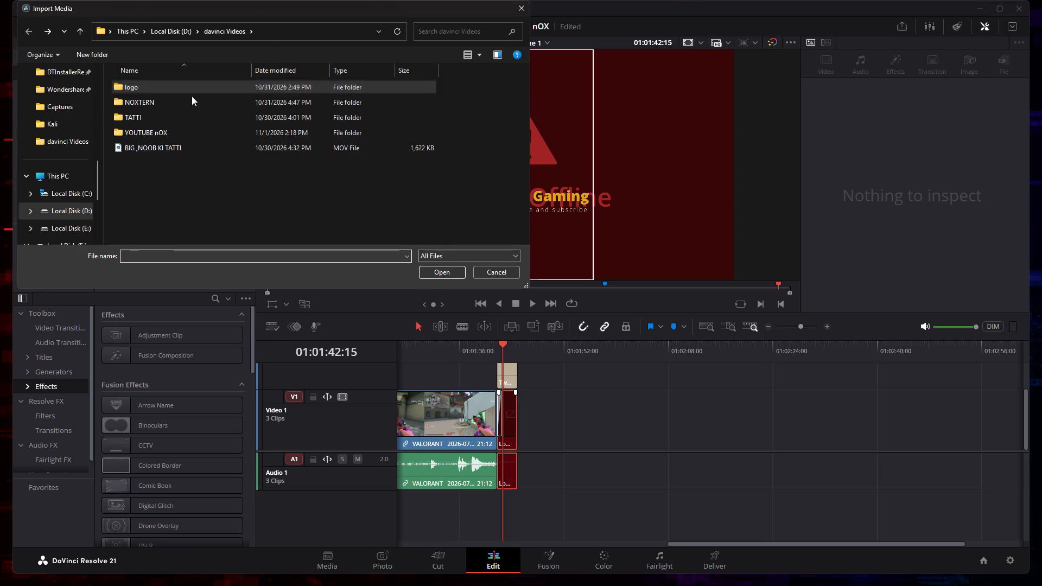
{"action": "double_click", "coordinate": [190, 97]}
{"action": "double_click", "coordinate": [156, 131]}
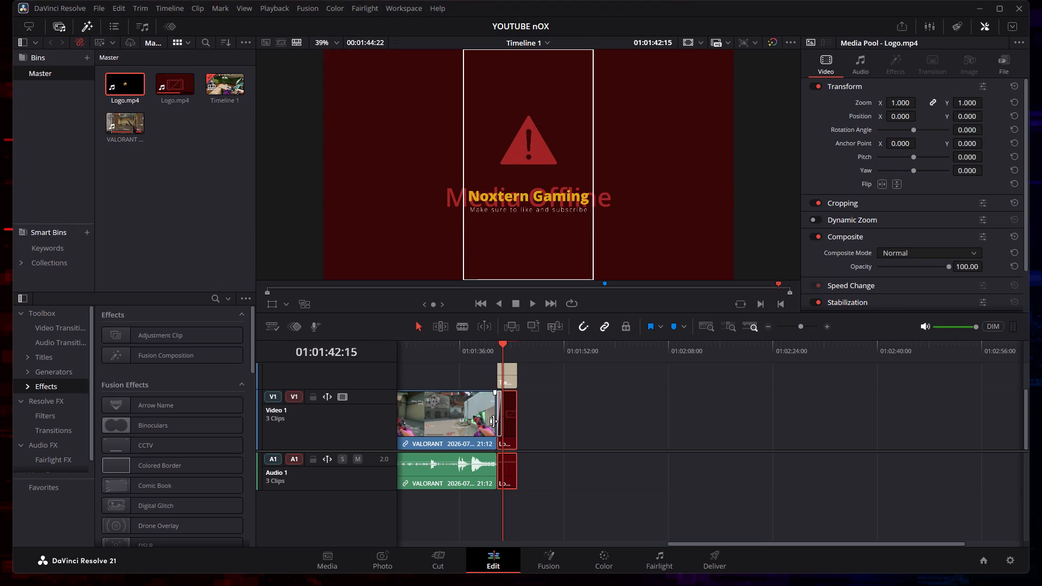
Delete the offline Logo.mp4 clip from the end of the Video 1 and Audio 1 tracks.
{"action": "left_click", "coordinate": [512, 429]}
{"action": "right_click", "coordinate": [512, 429]}
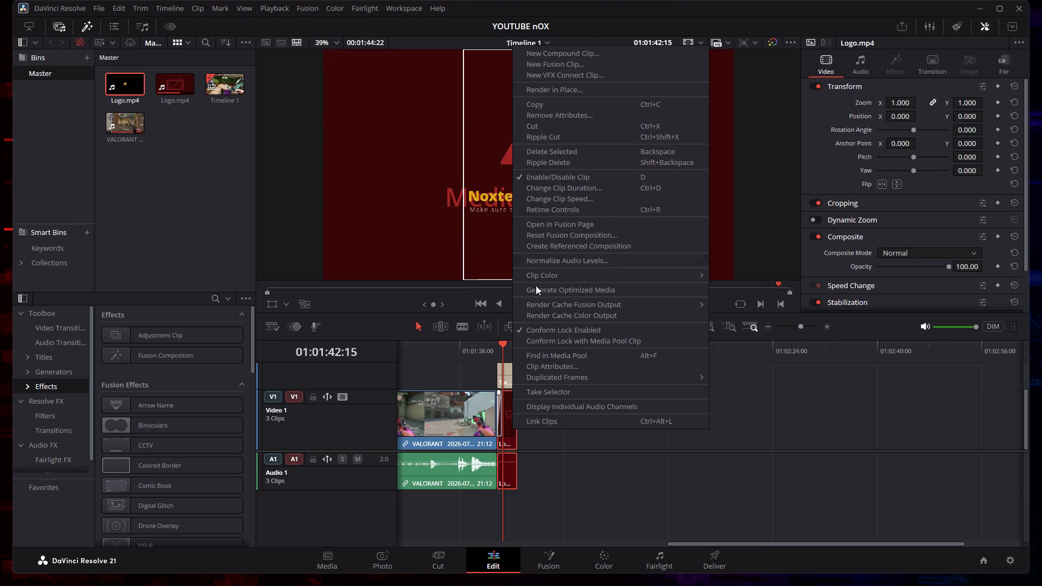
{"action": "left_click", "coordinate": [528, 475]}
{"action": "right_click", "coordinate": [509, 434]}
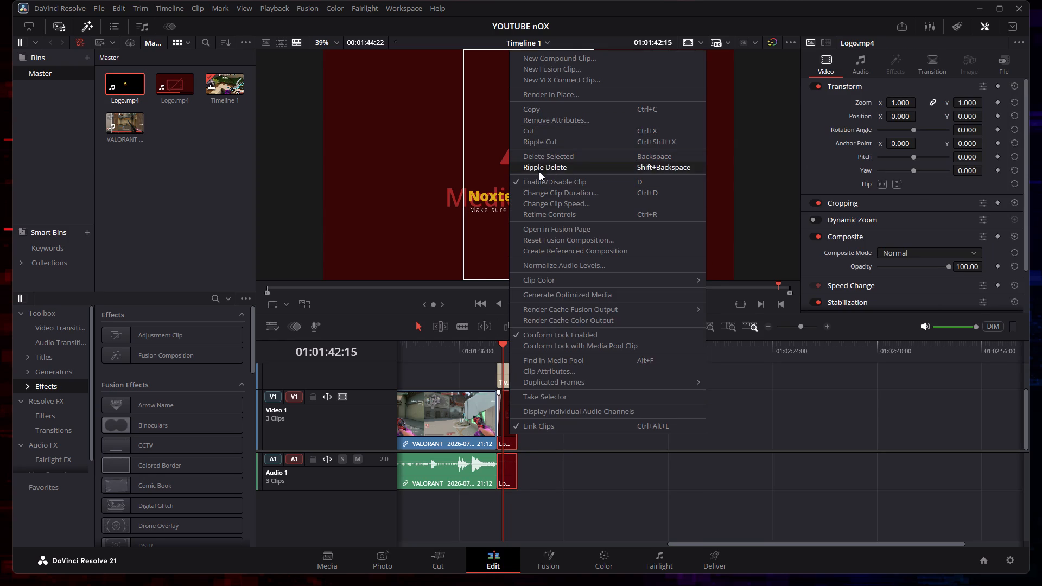
{"action": "left_click", "coordinate": [539, 157]}
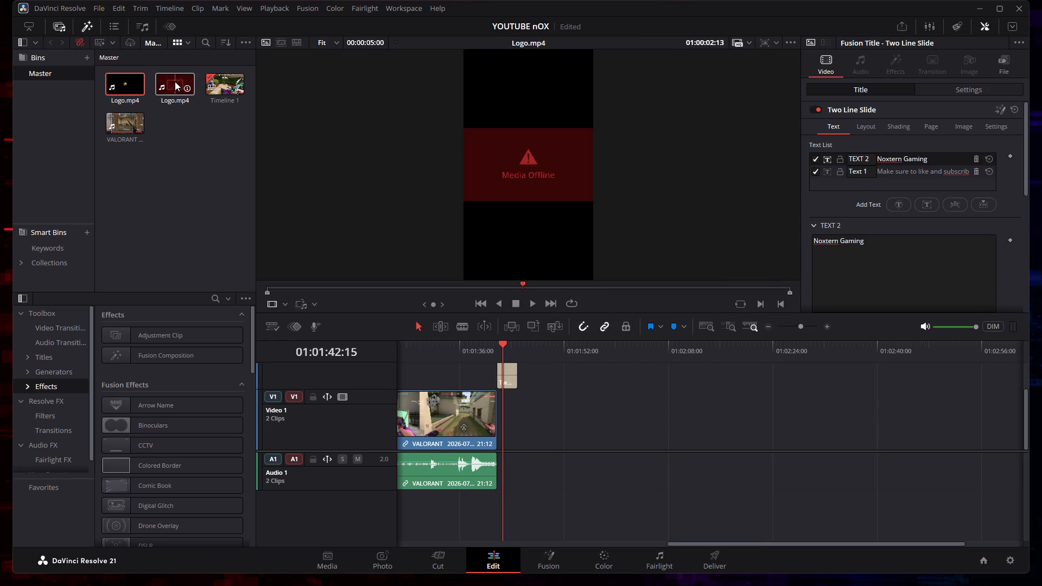
Place the newly imported Logo.mp4 directly after the last VALORANT clip on Video 1 and trim its end to match the title above.
{"action": "left_click_drag", "start_coordinate": [135, 84], "coordinate": [501, 443]}
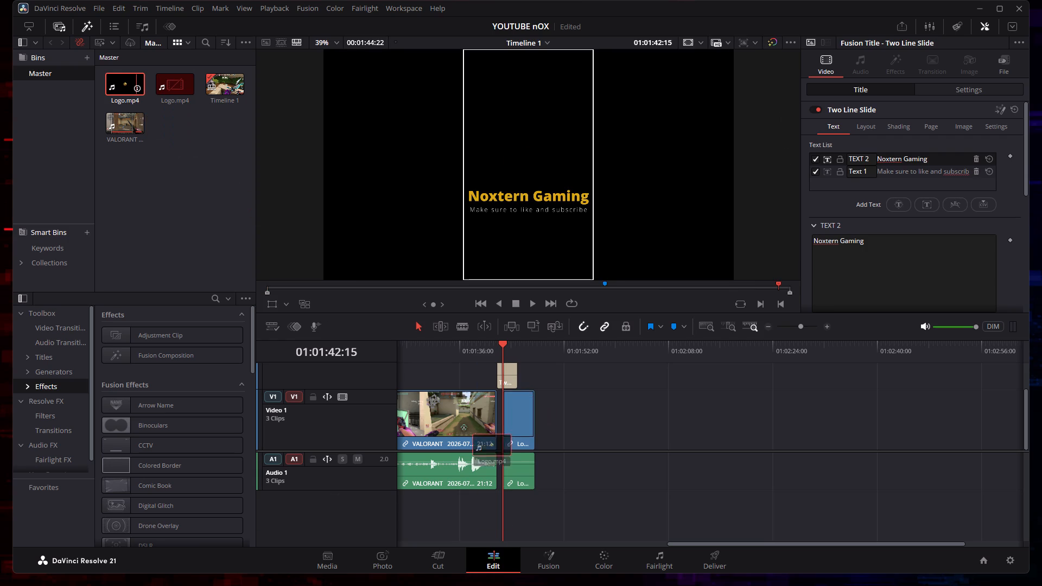
{"action": "left_click_drag", "start_coordinate": [501, 443], "coordinate": [498, 420]}
{"action": "left_click_drag", "start_coordinate": [529, 418], "coordinate": [521, 419]}
{"action": "left_click", "coordinate": [614, 422]}
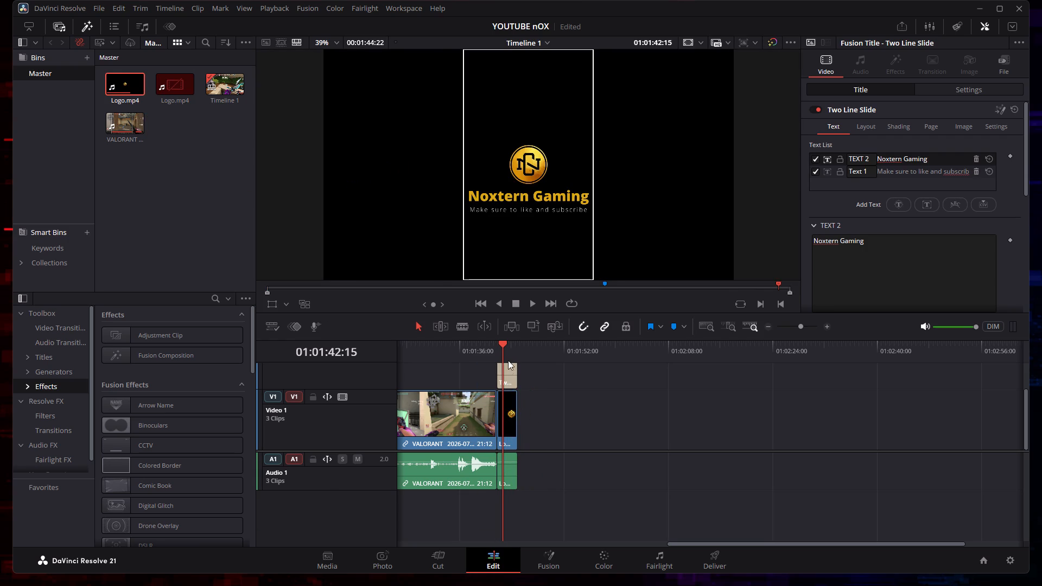
Park the playhead at the start of the Logo.mp4 clip and hide the media pool to give the effects library full height.
{"action": "left_click", "coordinate": [500, 343]}
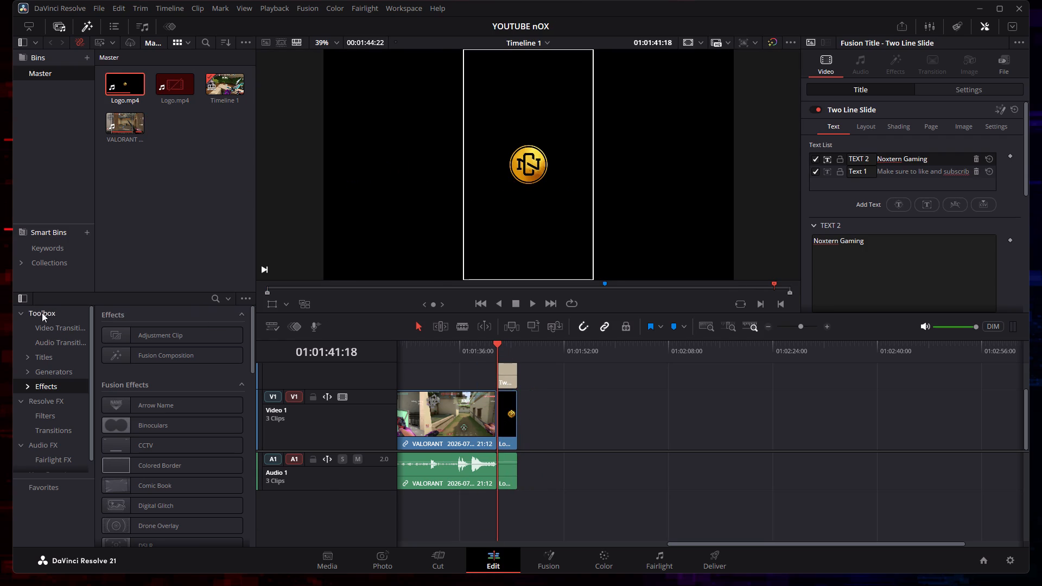
{"action": "scroll", "coordinate": [151, 436], "scroll_direction": "down", "scroll_amount": 5}
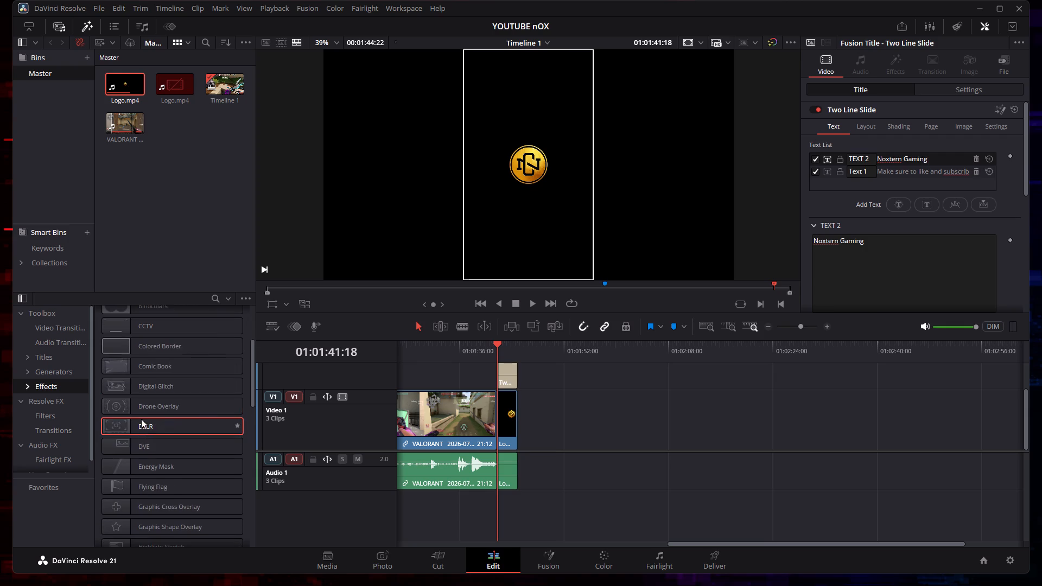
{"action": "scroll", "coordinate": [145, 385], "scroll_direction": "down", "scroll_amount": 5}
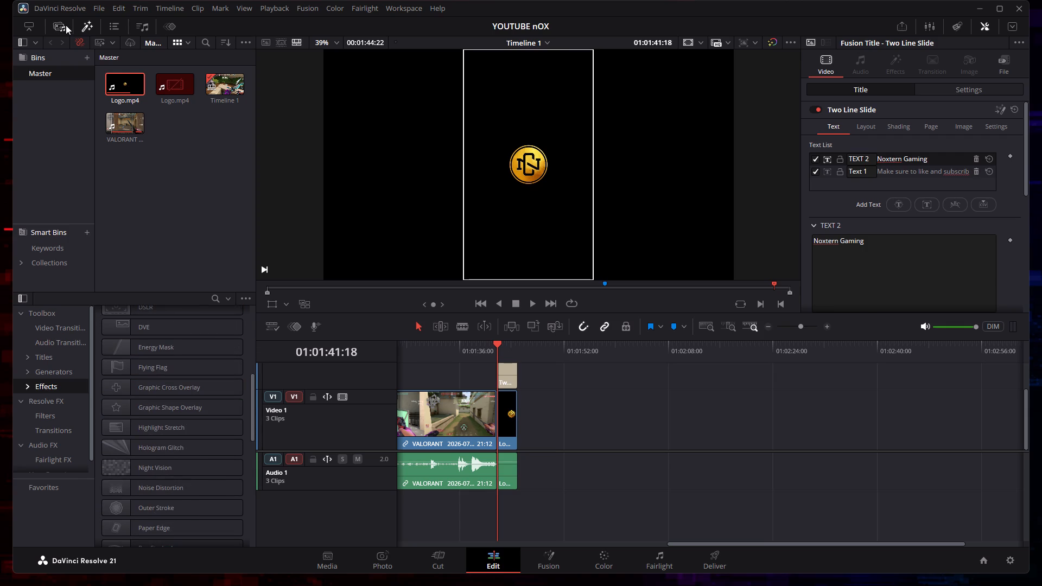
{"action": "left_click", "coordinate": [66, 25]}
Browse the Fusion and Krokodove effects for one that suits the logo ending, previewing them on the Logo.mp4 clip.
{"action": "scroll", "coordinate": [187, 346], "scroll_direction": "up", "scroll_amount": 4}
{"action": "scroll", "coordinate": [142, 357], "scroll_direction": "down", "scroll_amount": 3}
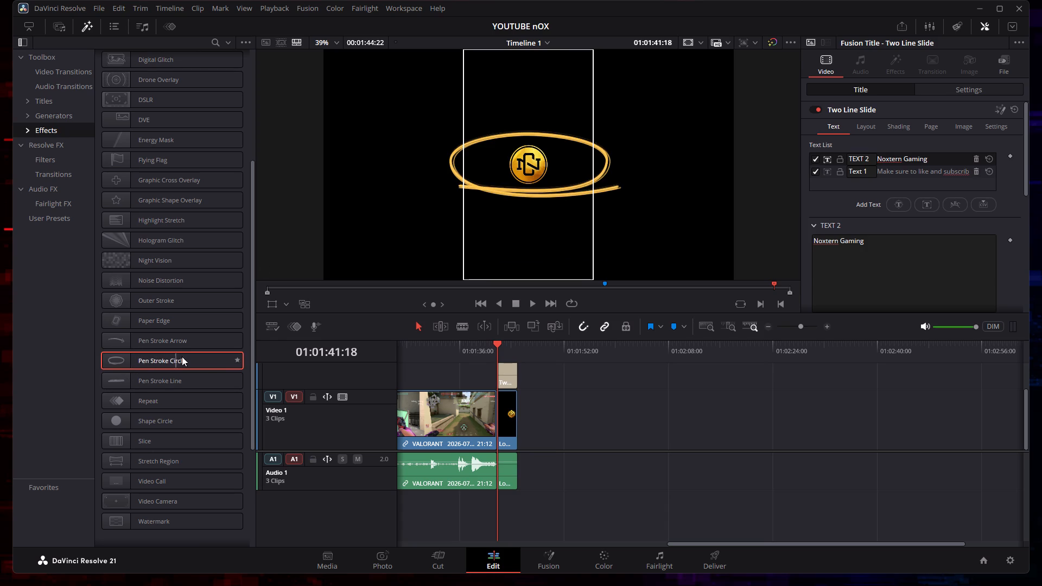
{"action": "scroll", "coordinate": [126, 380], "scroll_direction": "down", "scroll_amount": 3}
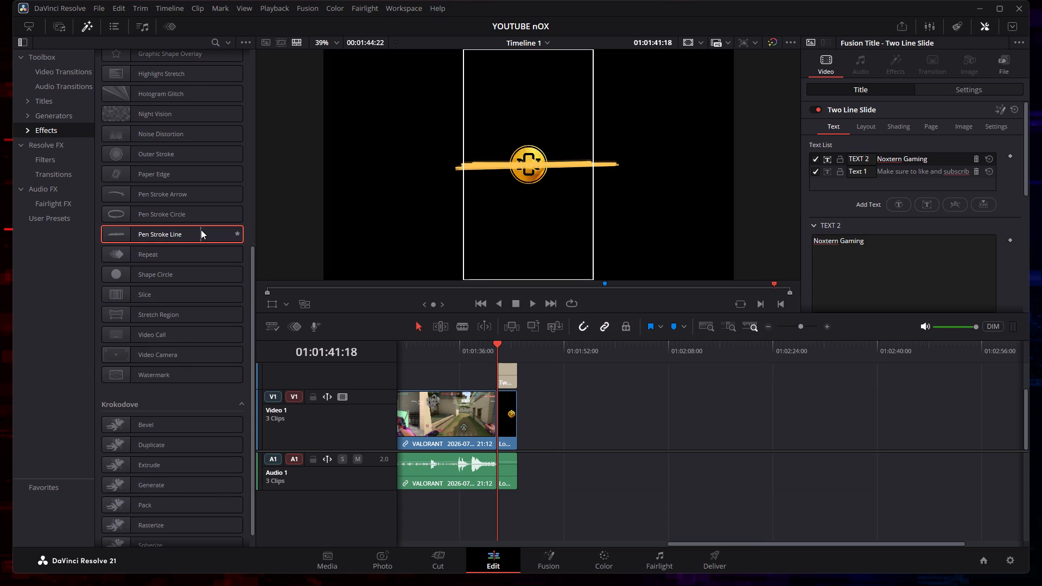
{"action": "scroll", "coordinate": [143, 170], "scroll_direction": "up", "scroll_amount": 5}
{"action": "scroll", "coordinate": [160, 221], "scroll_direction": "up", "scroll_amount": 2}
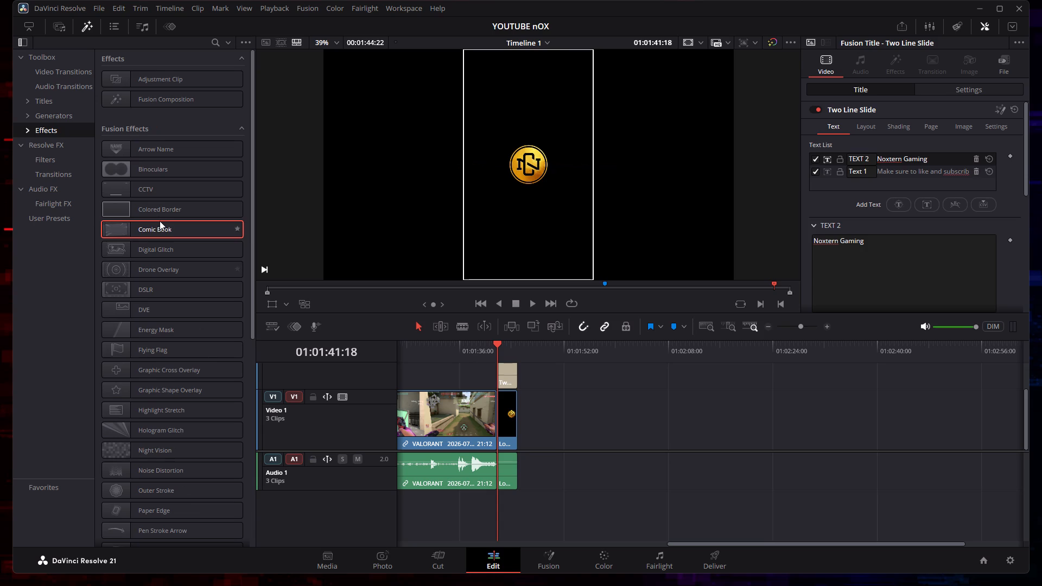
{"action": "scroll", "coordinate": [155, 289], "scroll_direction": "down", "scroll_amount": 2}
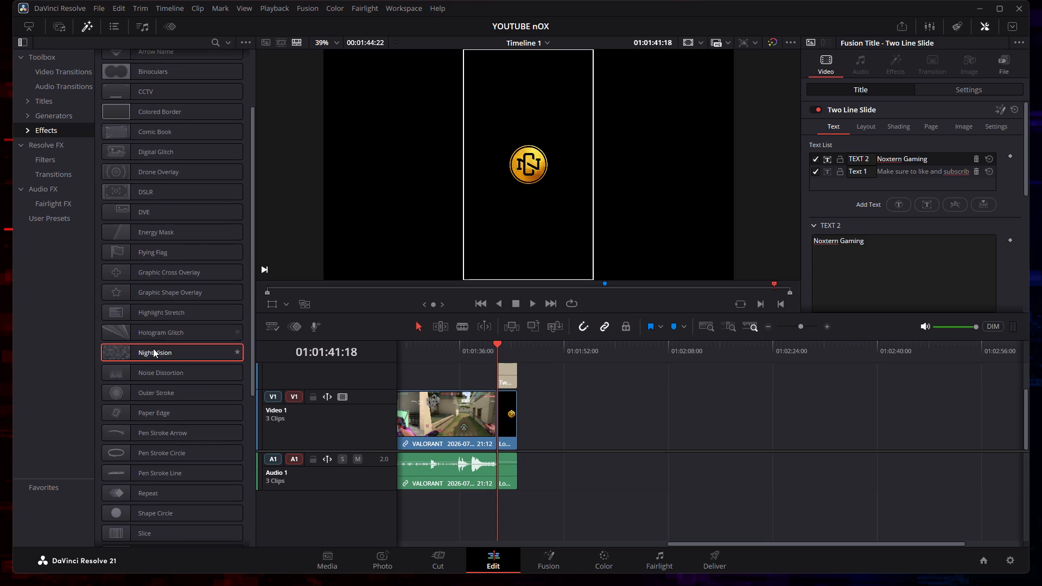
{"action": "scroll", "coordinate": [153, 349], "scroll_direction": "down", "scroll_amount": 7}
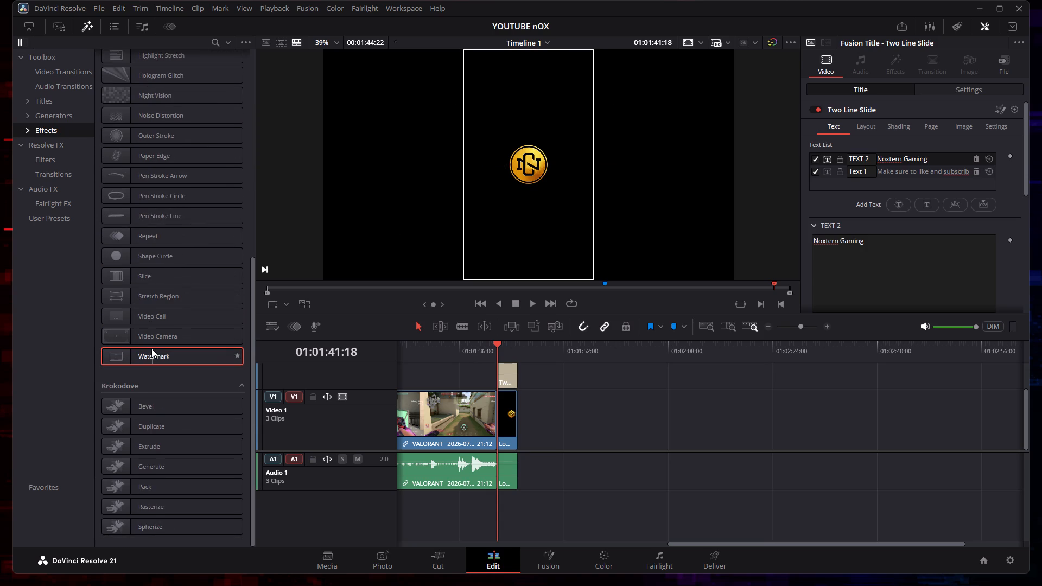
{"action": "scroll", "coordinate": [151, 348], "scroll_direction": "down", "scroll_amount": 3}
{"action": "scroll", "coordinate": [149, 330], "scroll_direction": "up", "scroll_amount": 8}
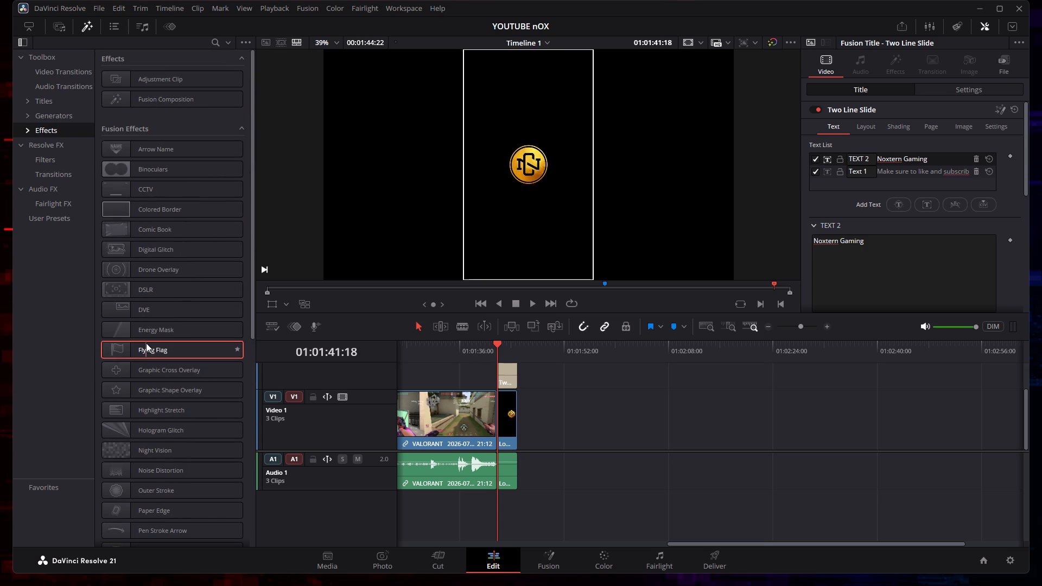
{"action": "scroll", "coordinate": [146, 343], "scroll_direction": "up", "scroll_amount": 3}
{"action": "left_click", "coordinate": [28, 130]}
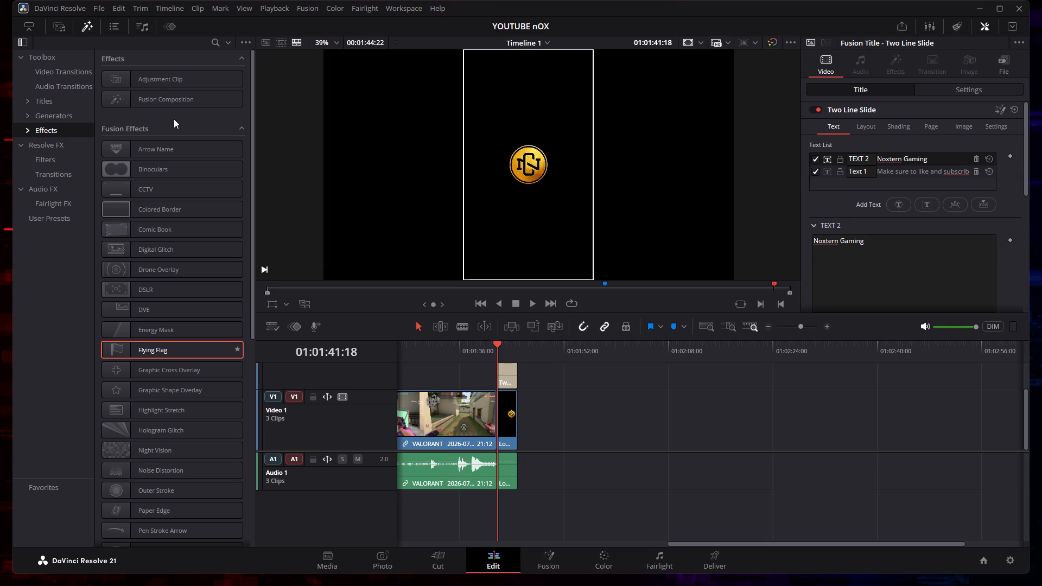
{"action": "triple_click", "coordinate": [174, 119]}
{"action": "scroll", "coordinate": [172, 280], "scroll_direction": "down", "scroll_amount": 4}
Browse the video transitions, from the dissolves to the Fusion transitions, for one to lead into the Logo.mp4 clip.
{"action": "left_click", "coordinate": [67, 65]}
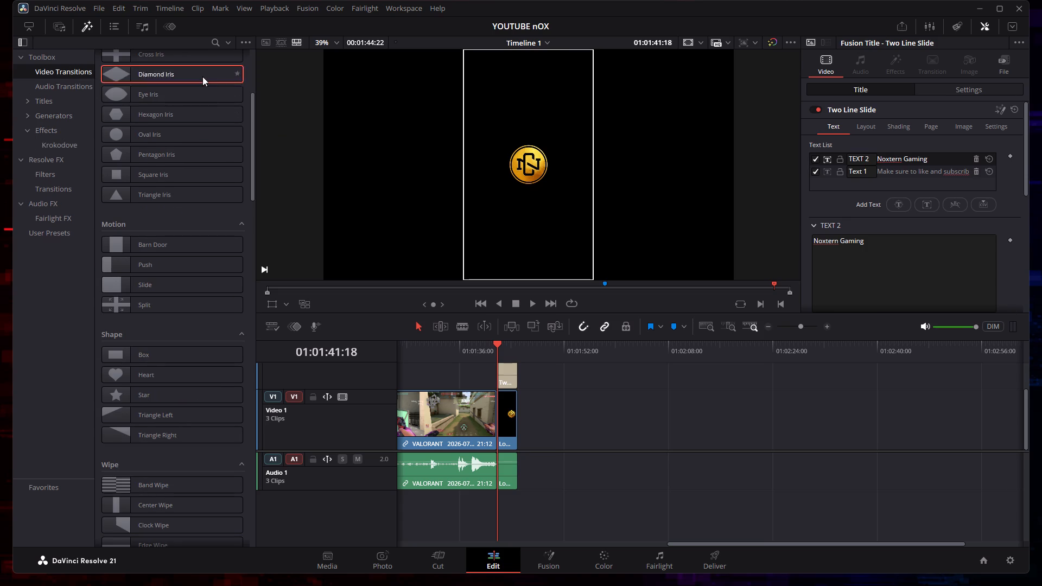
{"action": "scroll", "coordinate": [212, 269], "scroll_direction": "up", "scroll_amount": 7}
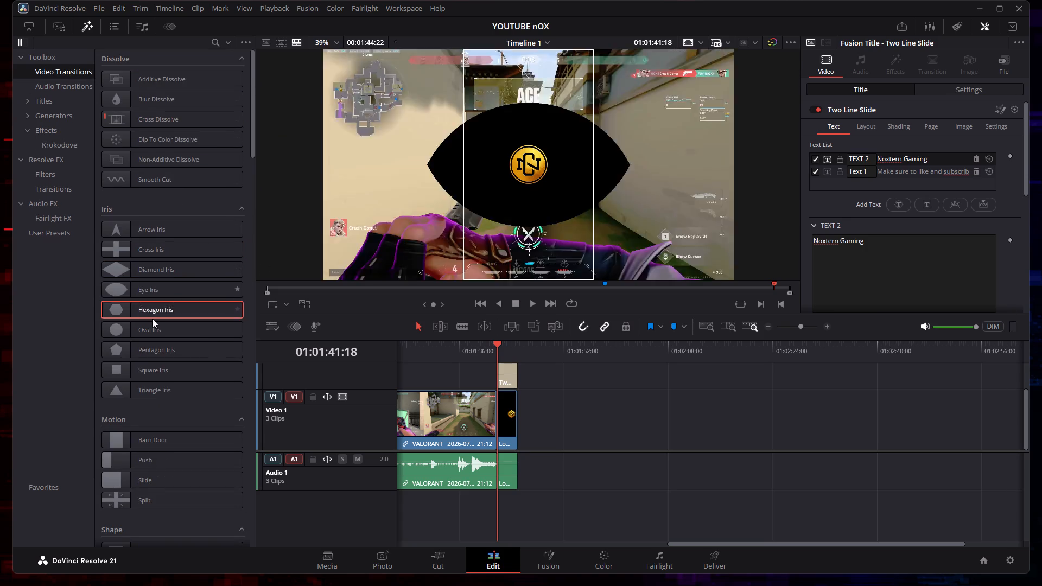
{"action": "scroll", "coordinate": [150, 398], "scroll_direction": "down", "scroll_amount": 5}
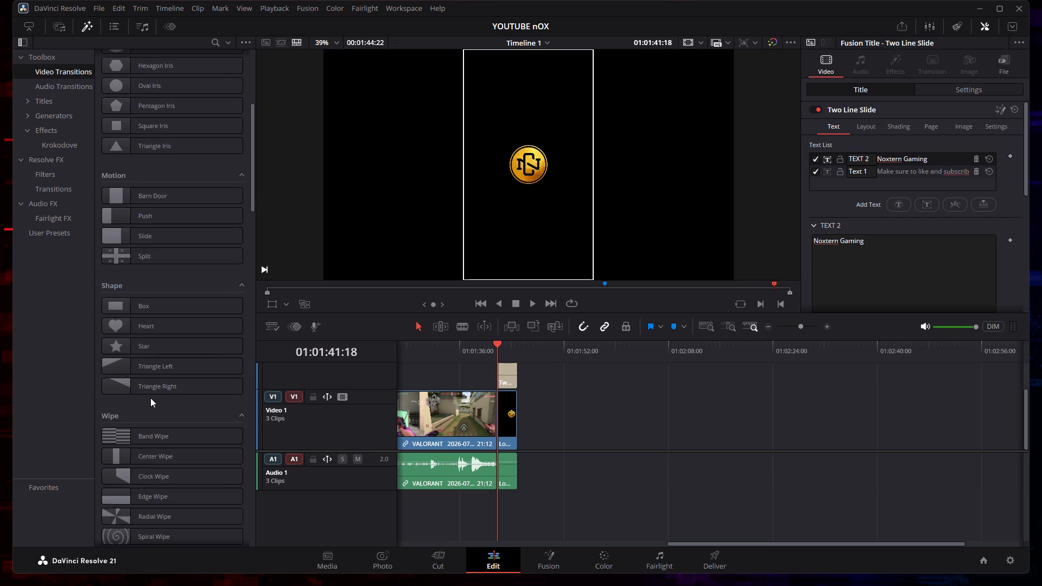
{"action": "scroll", "coordinate": [150, 398], "scroll_direction": "down", "scroll_amount": 2}
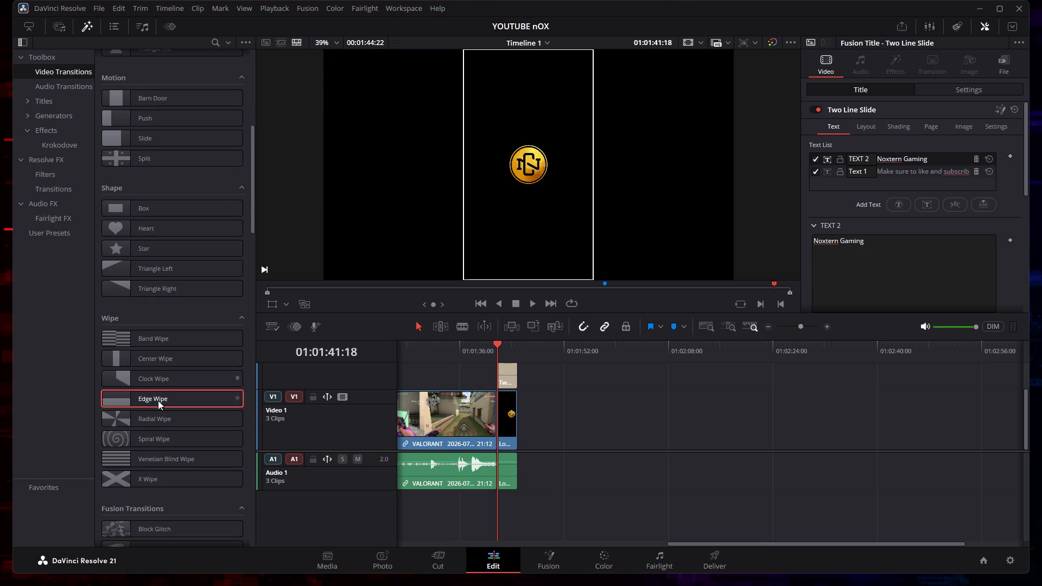
{"action": "scroll", "coordinate": [154, 418], "scroll_direction": "down", "scroll_amount": 4}
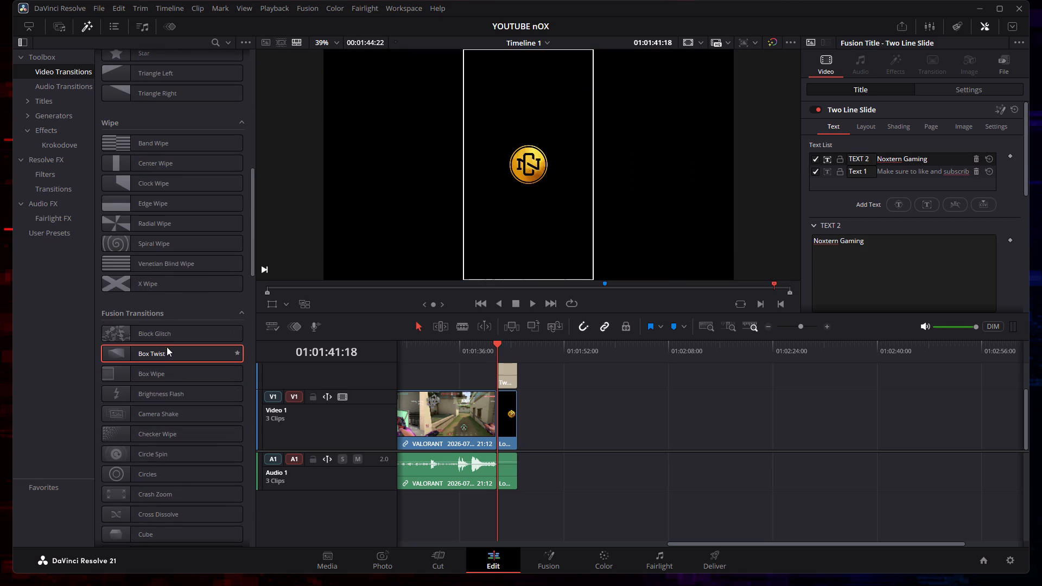
{"action": "scroll", "coordinate": [158, 444], "scroll_direction": "down", "scroll_amount": 3}
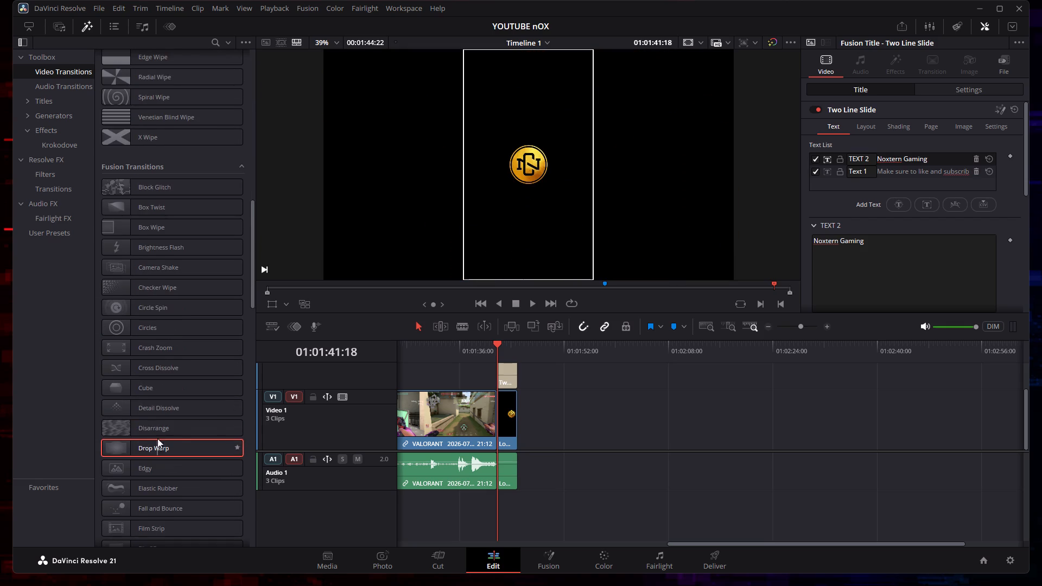
{"action": "scroll", "coordinate": [157, 433], "scroll_direction": "down", "scroll_amount": 2}
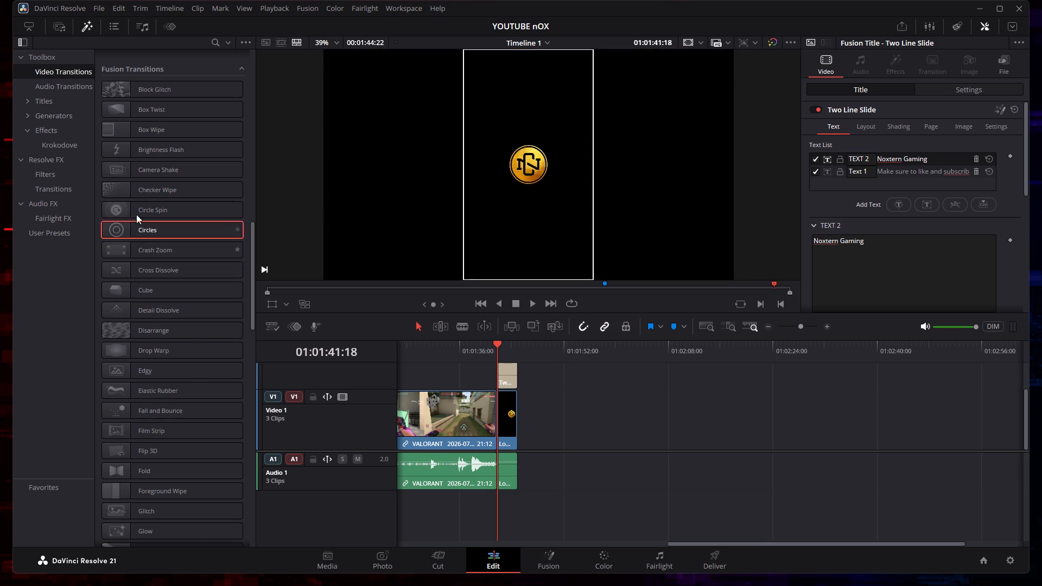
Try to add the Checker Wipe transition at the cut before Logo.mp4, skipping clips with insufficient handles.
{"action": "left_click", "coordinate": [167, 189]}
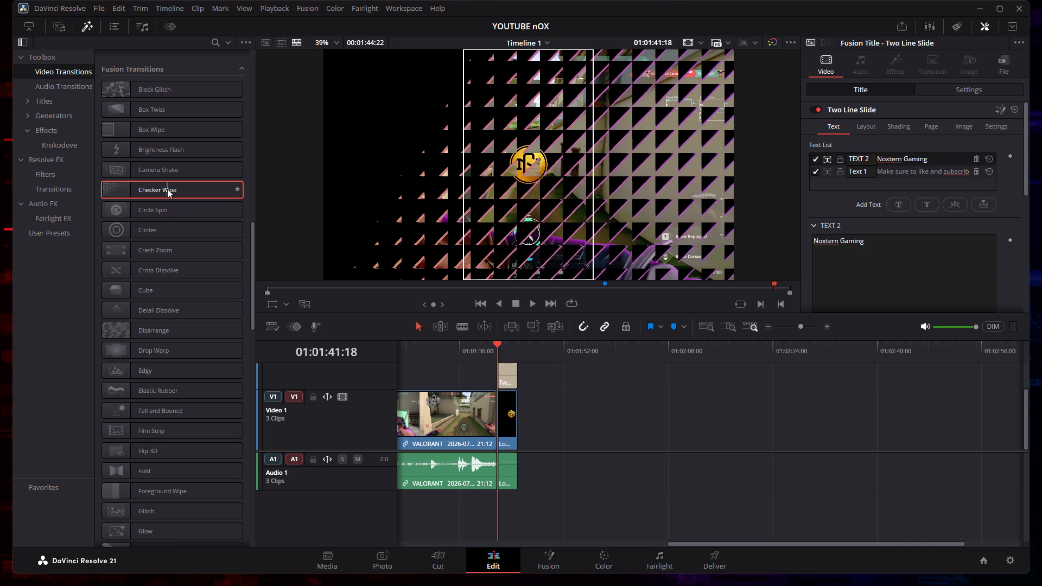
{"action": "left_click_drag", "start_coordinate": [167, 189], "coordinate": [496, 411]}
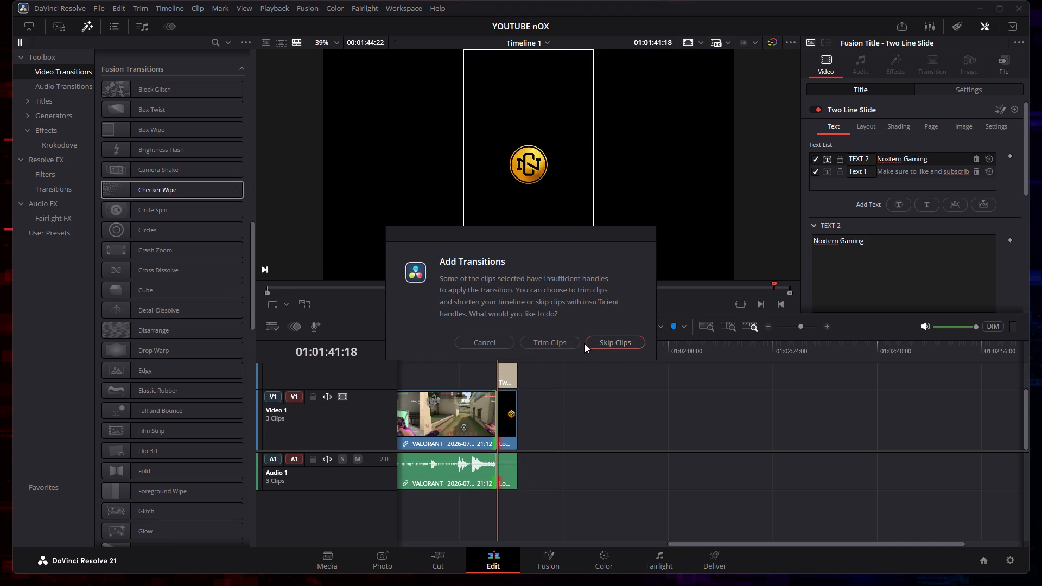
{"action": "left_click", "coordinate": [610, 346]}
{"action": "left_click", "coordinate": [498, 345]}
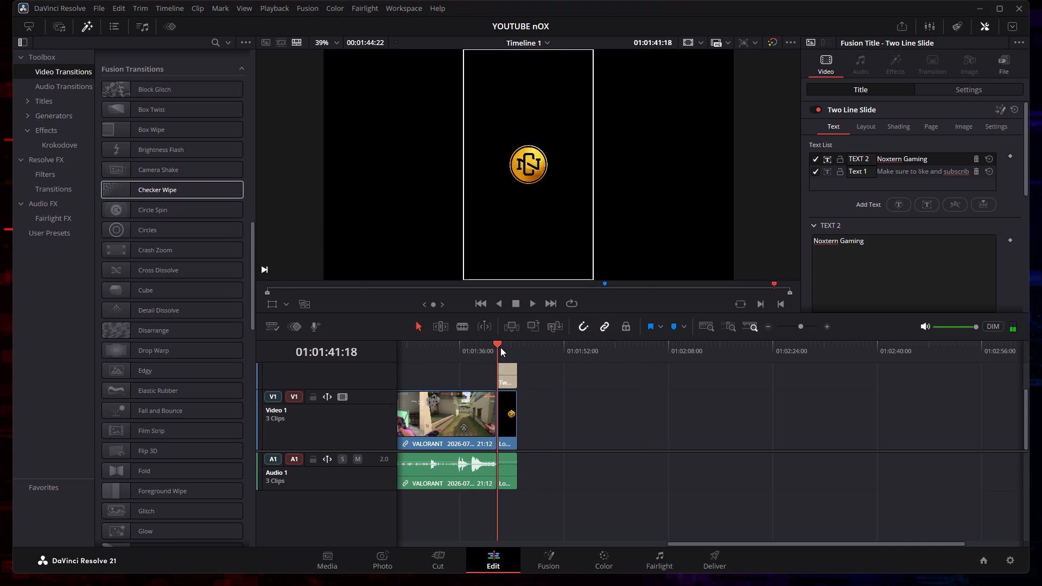
Apply the Checker Wipe transition to the start of the Logo.mp4 clip on Video 1.
{"action": "left_click_drag", "start_coordinate": [187, 184], "coordinate": [504, 417]}
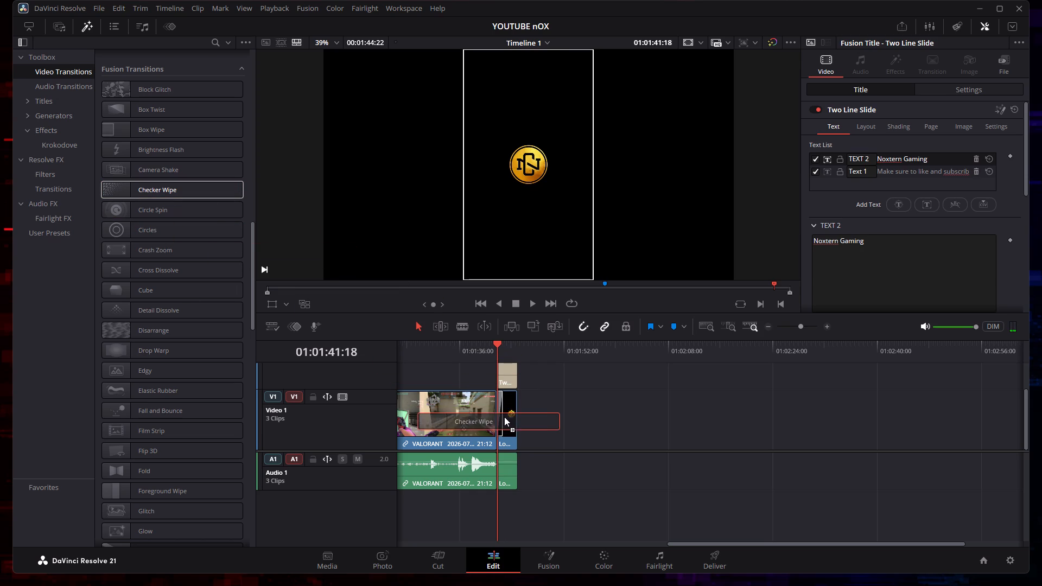
{"action": "left_click_drag", "start_coordinate": [504, 417], "coordinate": [498, 413]}
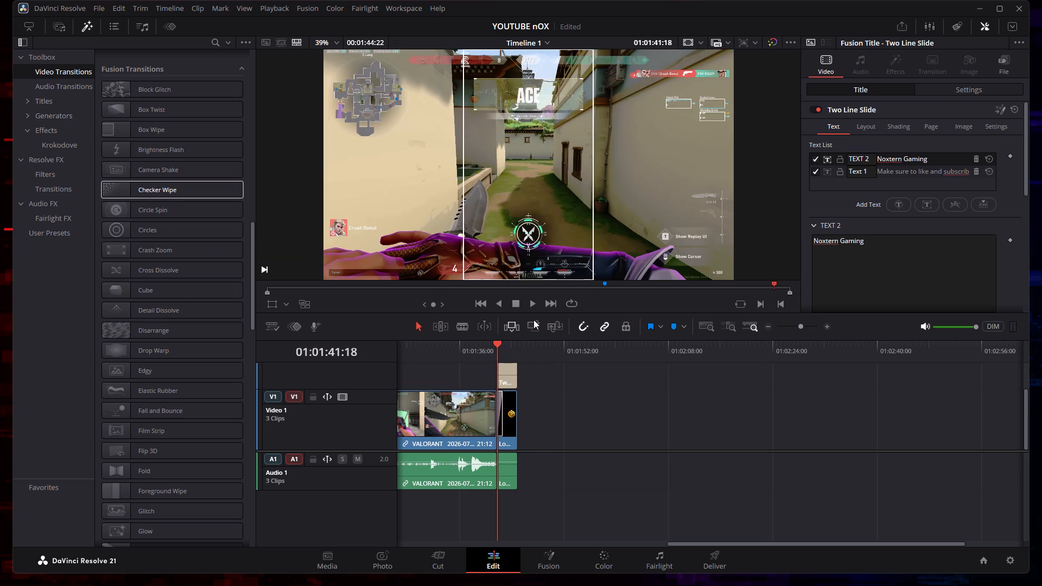
Play back the ending from 01:01:40:09 to check the transition into the logo and the title.
{"action": "left_click_drag", "start_coordinate": [498, 348], "coordinate": [488, 347]}
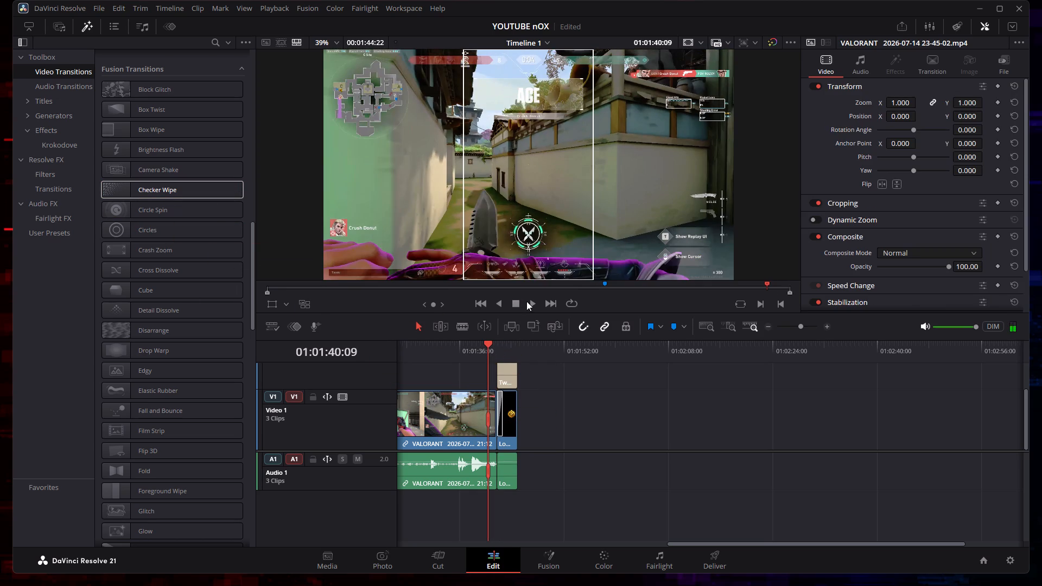
{"action": "left_click", "coordinate": [532, 303]}
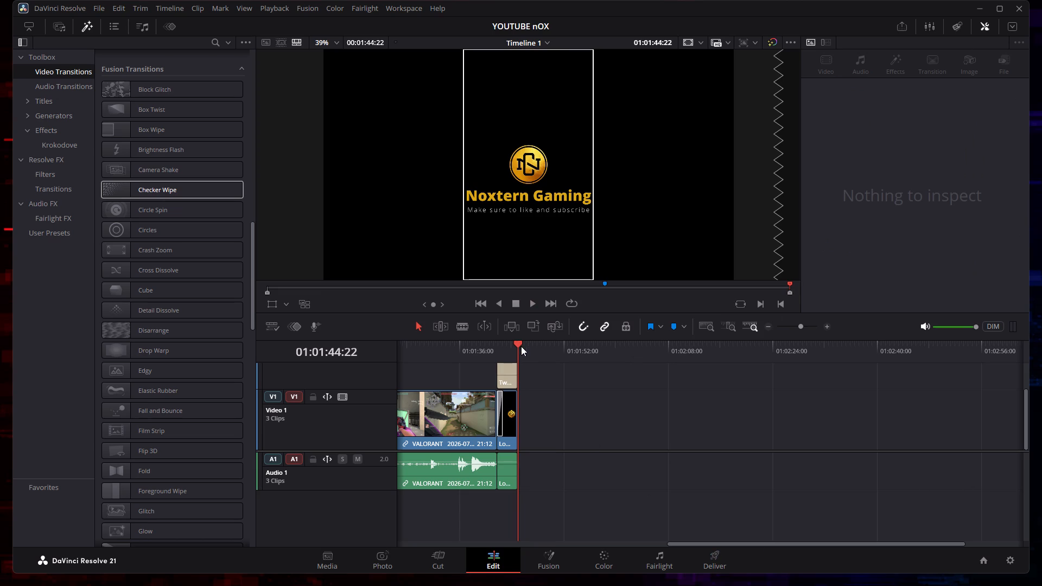
Scrub back through the VALORANT gameplay on Timeline 1 to review the footage before and after the cut at 01:01:20:06.
{"action": "left_click_drag", "start_coordinate": [518, 342], "coordinate": [411, 362]}
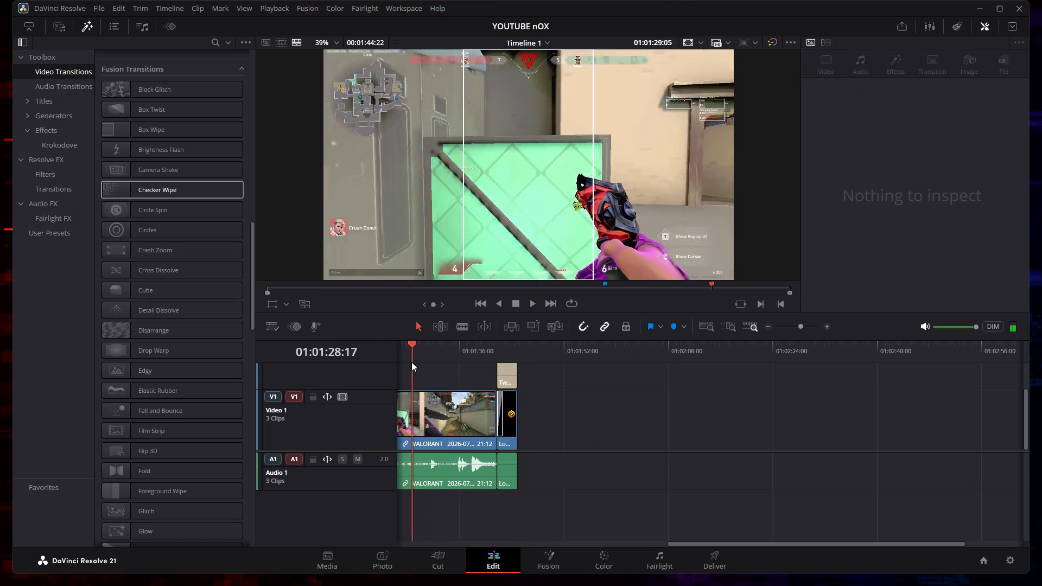
{"action": "left_click_drag", "start_coordinate": [411, 362], "coordinate": [774, 403]}
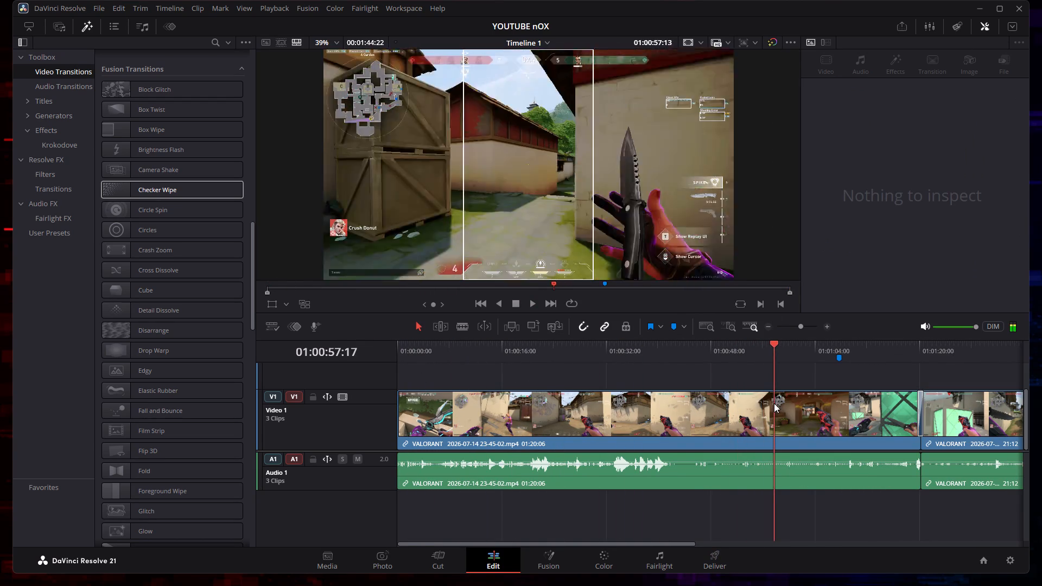
{"action": "left_click_drag", "start_coordinate": [774, 403], "coordinate": [865, 410]}
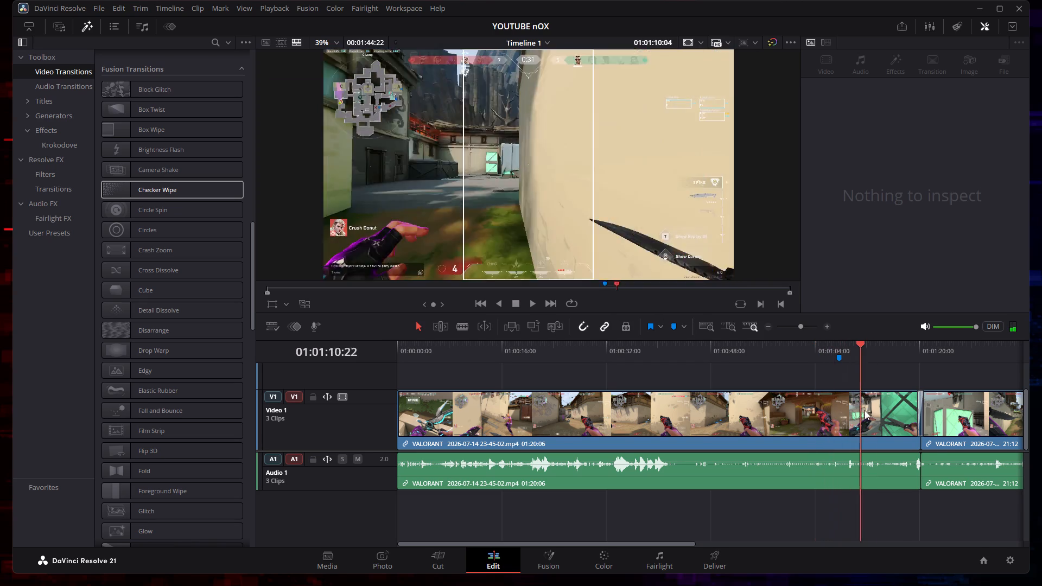
{"action": "left_click_drag", "start_coordinate": [865, 410], "coordinate": [941, 405]}
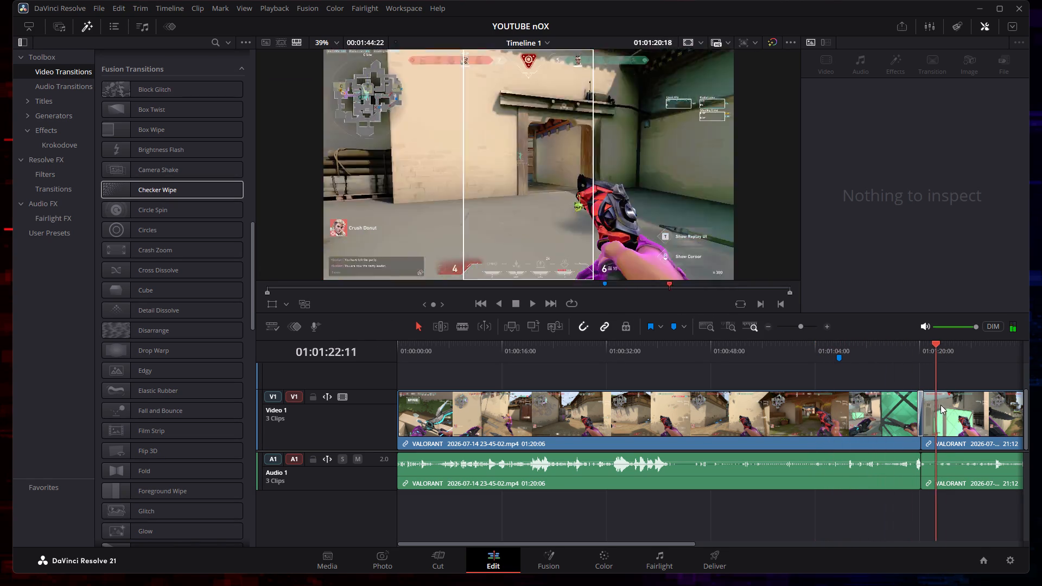
{"action": "left_click_drag", "start_coordinate": [941, 405], "coordinate": [816, 401]}
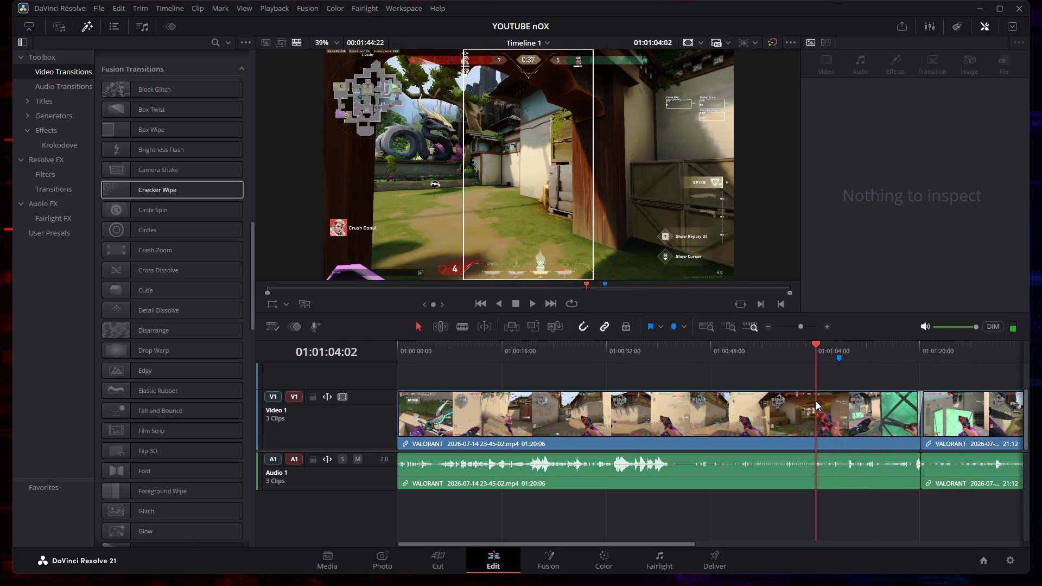
{"action": "left_click_drag", "start_coordinate": [816, 401], "coordinate": [850, 403]}
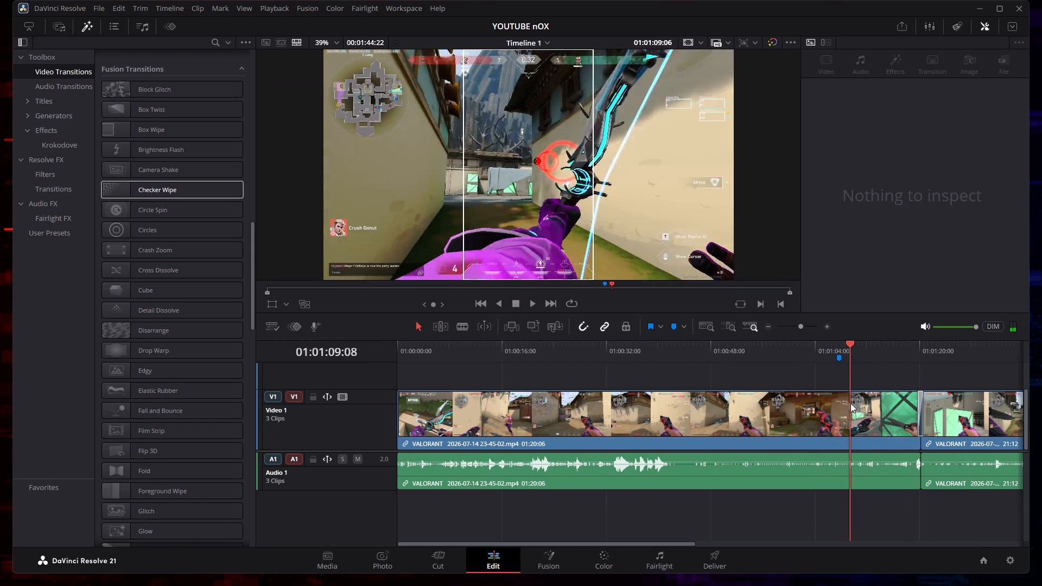
{"action": "left_click_drag", "start_coordinate": [850, 403], "coordinate": [888, 404]}
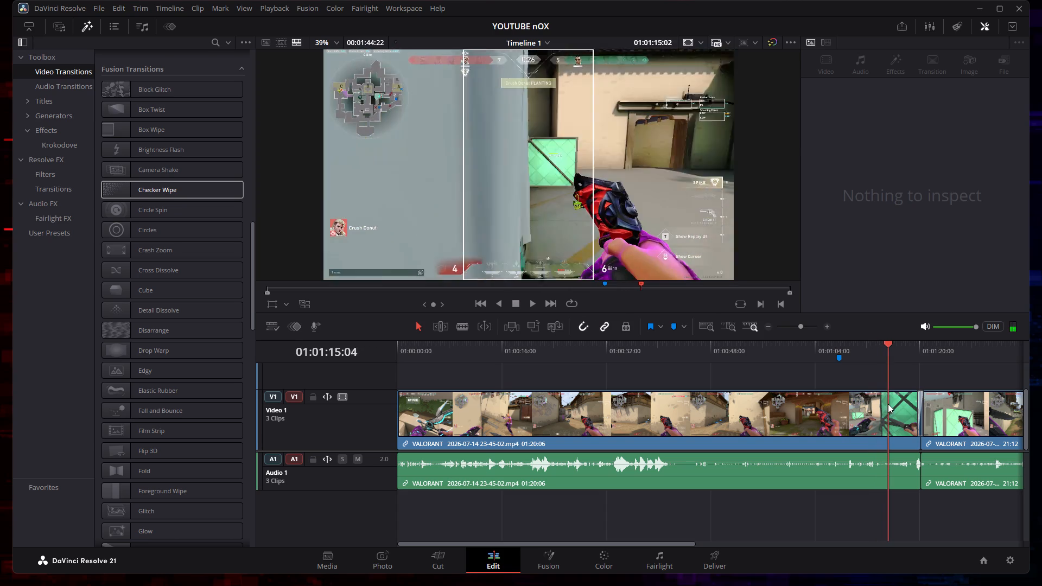
Examine the cut between the two VALORANT clips around 01:01:20:06 and the opening part of the second clip.
{"action": "left_click_drag", "start_coordinate": [888, 404], "coordinate": [922, 405]}
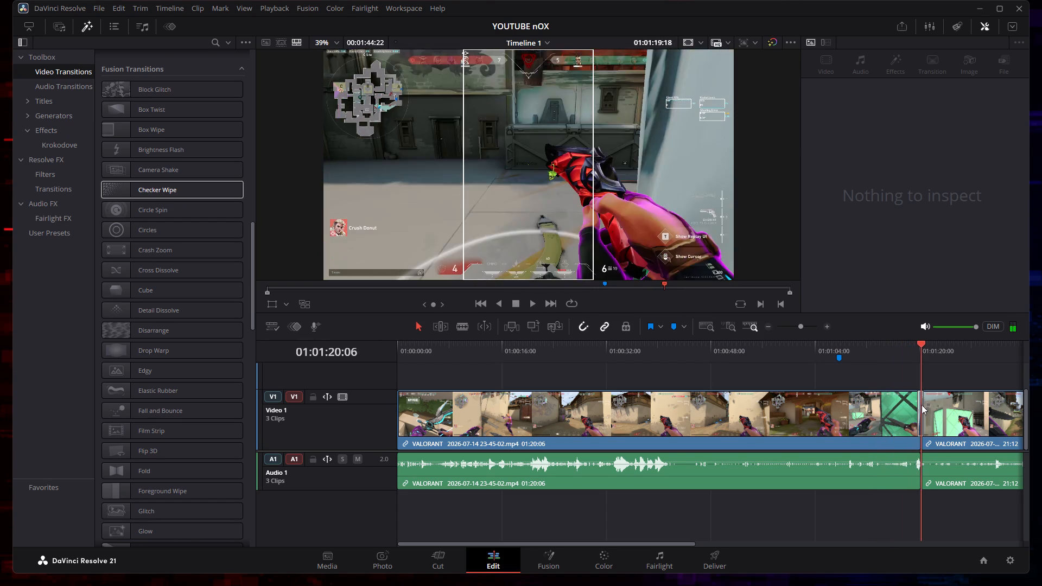
{"action": "left_click_drag", "start_coordinate": [922, 405], "coordinate": [918, 404]}
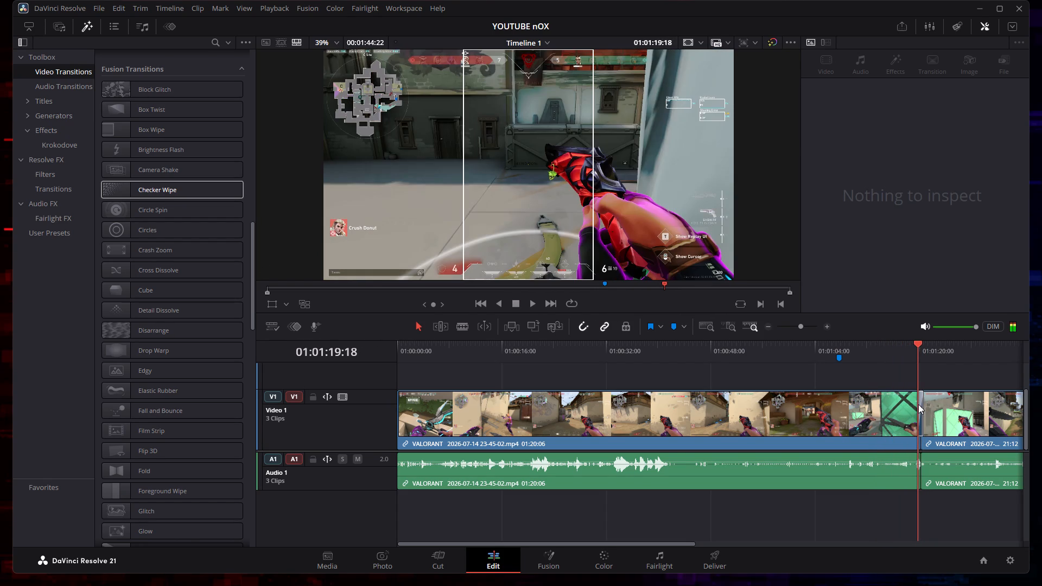
{"action": "left_click_drag", "start_coordinate": [918, 404], "coordinate": [919, 403]}
{"action": "left_click_drag", "start_coordinate": [919, 403], "coordinate": [932, 400]}
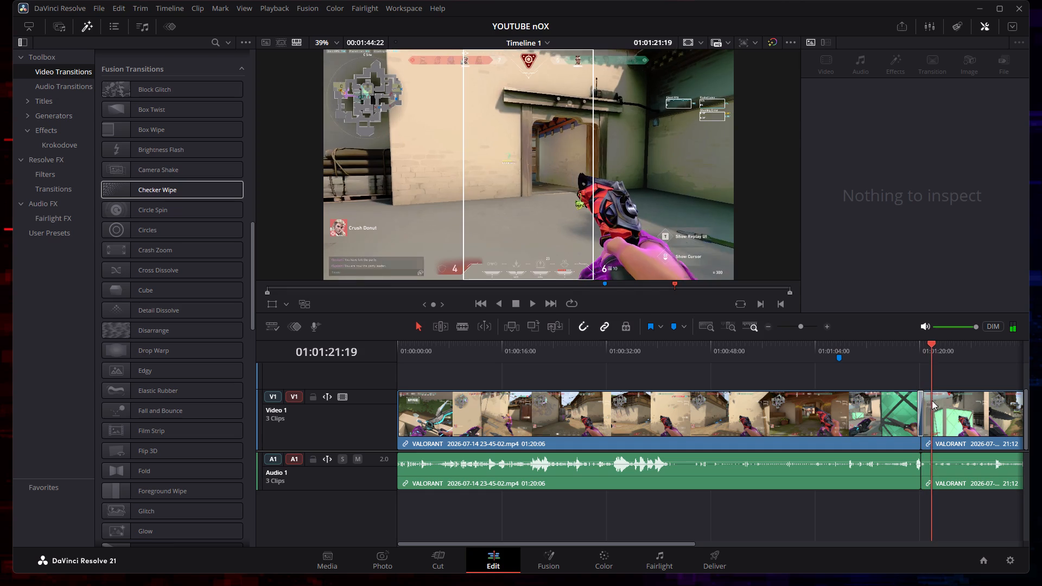
{"action": "left_click_drag", "start_coordinate": [932, 400], "coordinate": [944, 400]}
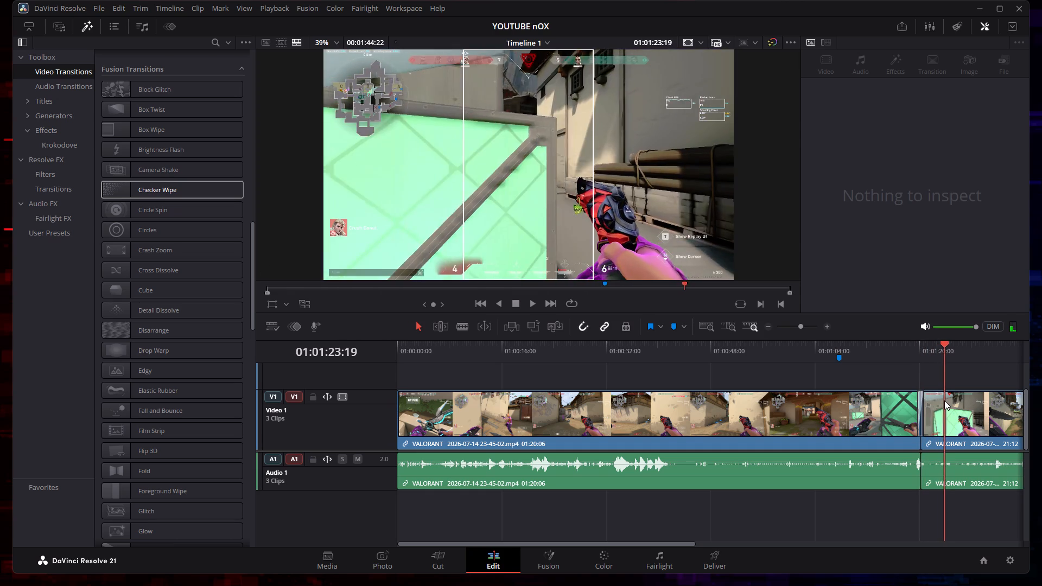
{"action": "left_click_drag", "start_coordinate": [944, 400], "coordinate": [932, 398]}
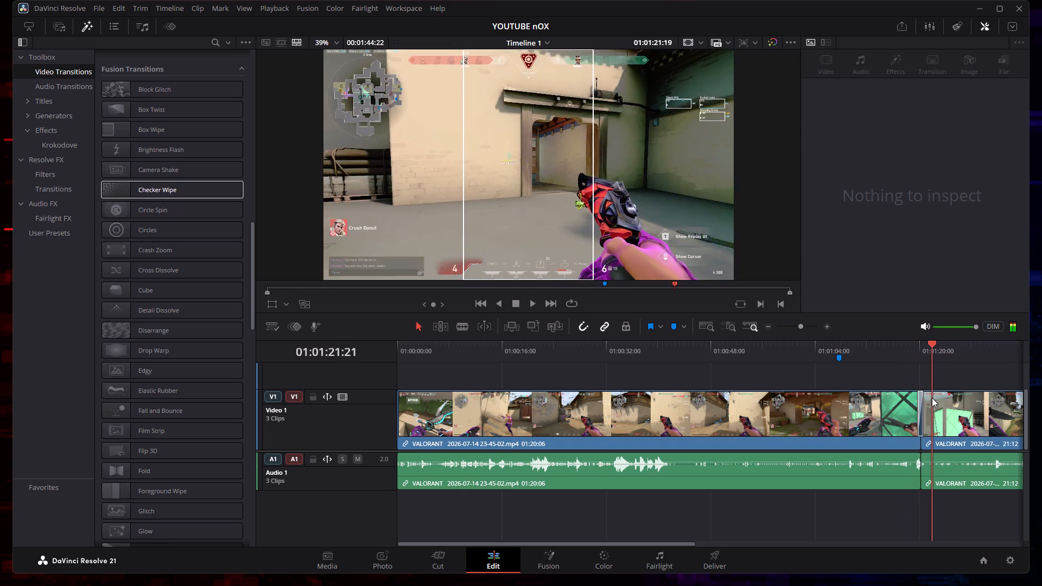
{"action": "left_click_drag", "start_coordinate": [932, 398], "coordinate": [901, 401]}
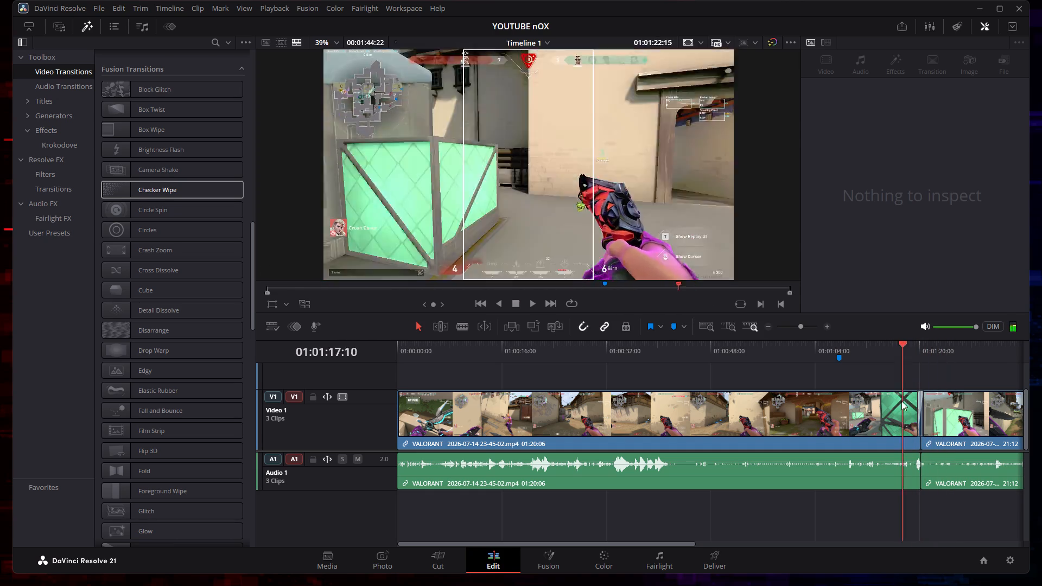
{"action": "left_click_drag", "start_coordinate": [901, 401], "coordinate": [871, 403]}
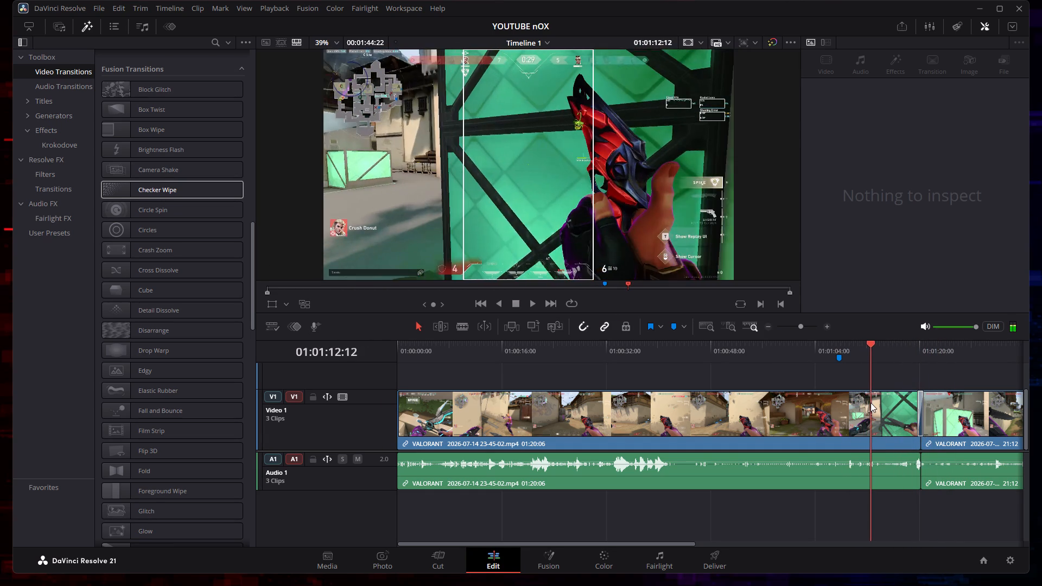
{"action": "left_click_drag", "start_coordinate": [871, 403], "coordinate": [598, 408]}
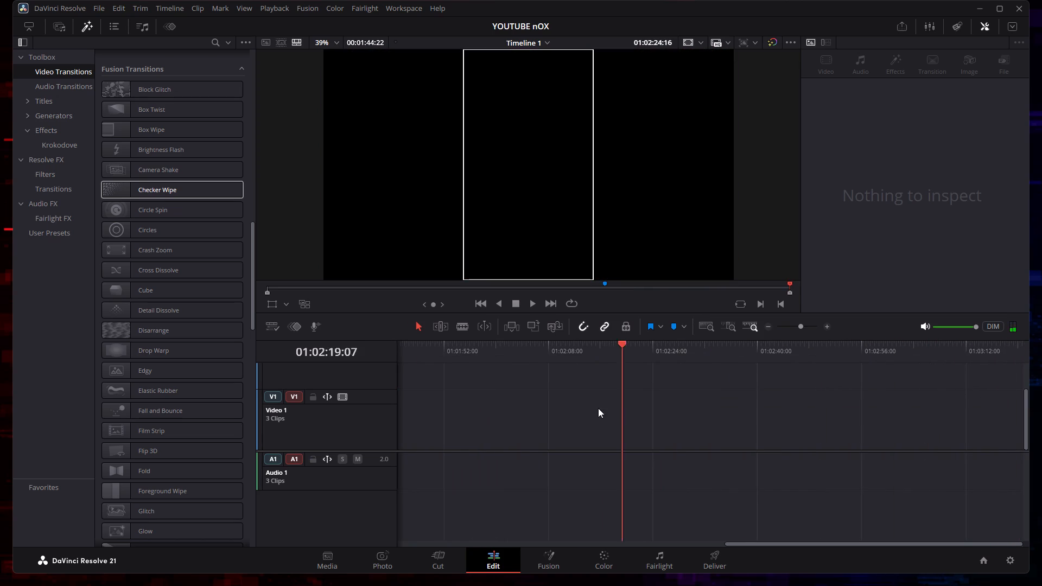
{"action": "left_click_drag", "start_coordinate": [598, 408], "coordinate": [963, 409]}
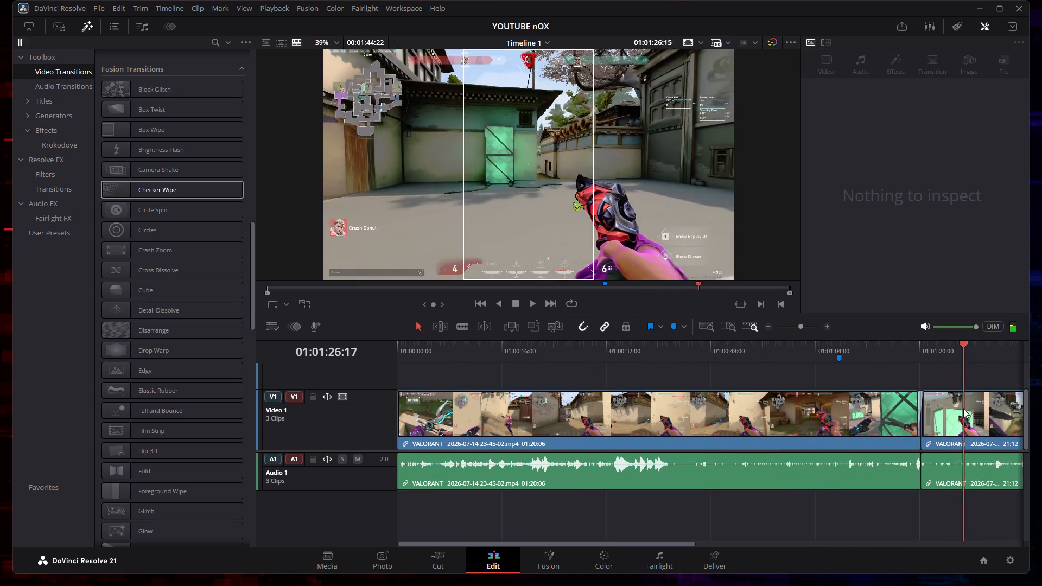
{"action": "left_click_drag", "start_coordinate": [963, 409], "coordinate": [989, 408]}
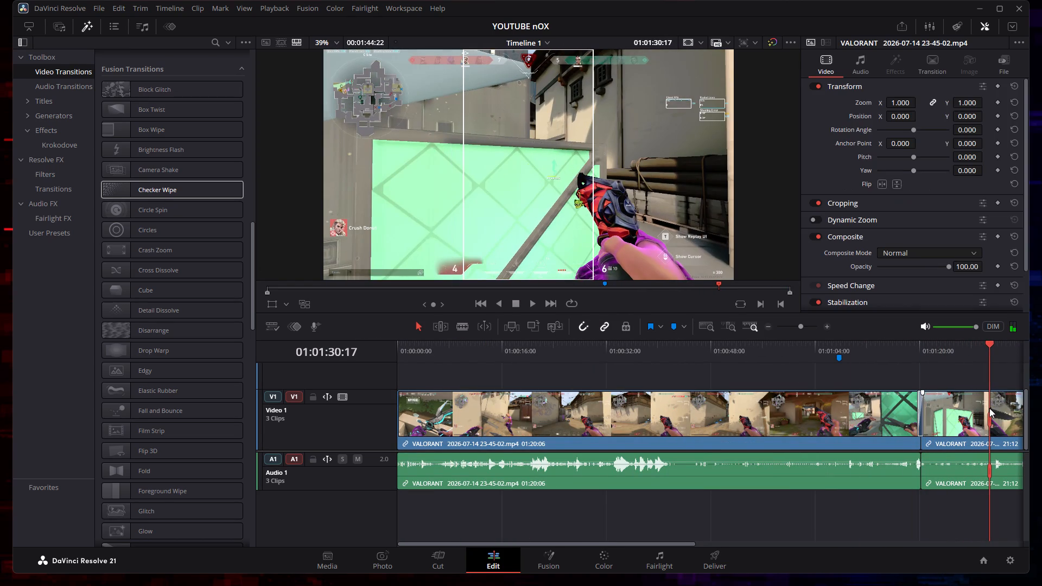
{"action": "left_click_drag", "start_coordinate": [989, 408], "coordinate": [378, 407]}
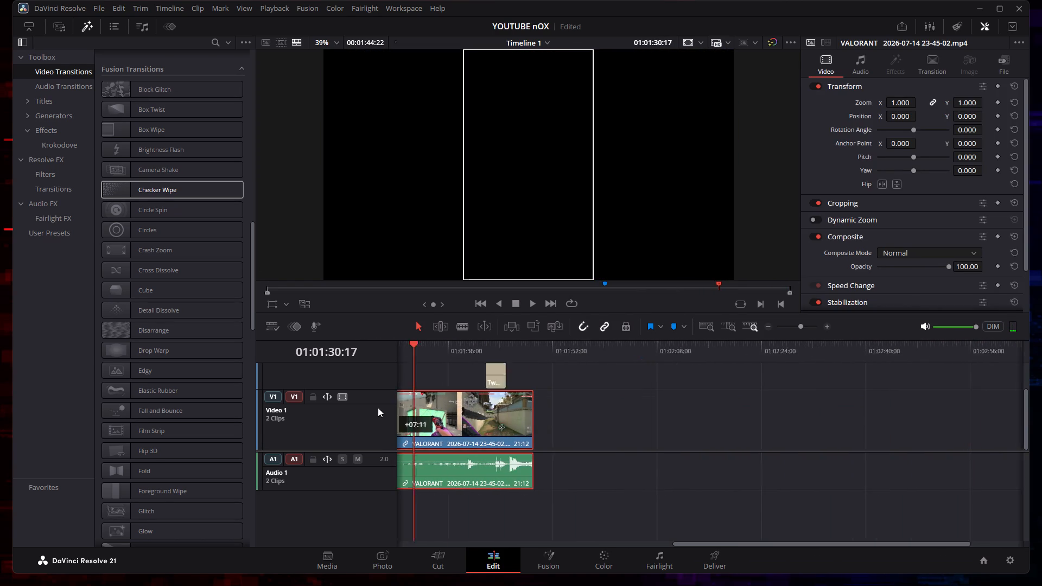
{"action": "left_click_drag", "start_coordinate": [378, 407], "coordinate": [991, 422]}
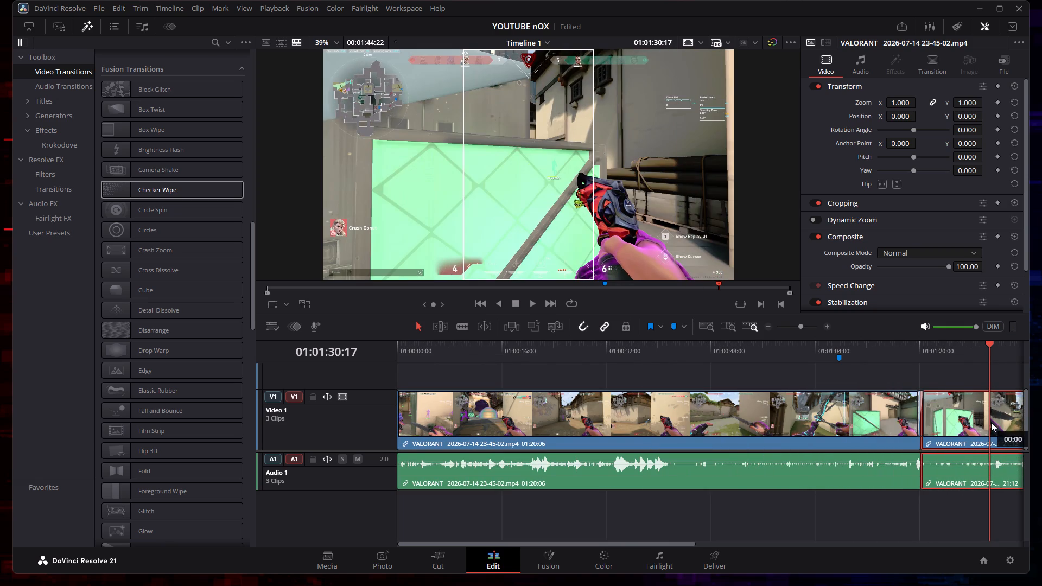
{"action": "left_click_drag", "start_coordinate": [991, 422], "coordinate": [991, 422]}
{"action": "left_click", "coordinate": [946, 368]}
Skim the whole timeline from the opening of the gameplay to past the logo ending.
{"action": "left_click_drag", "start_coordinate": [989, 345], "coordinate": [1041, 343]}
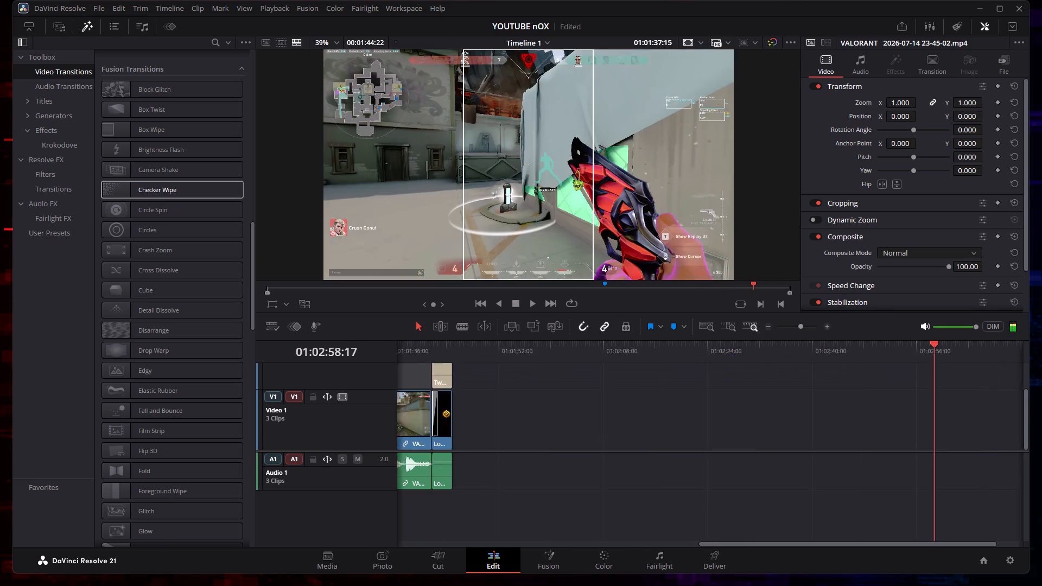
{"action": "left_click_drag", "start_coordinate": [1041, 343], "coordinate": [784, 360]}
{"action": "left_click", "coordinate": [632, 368]}
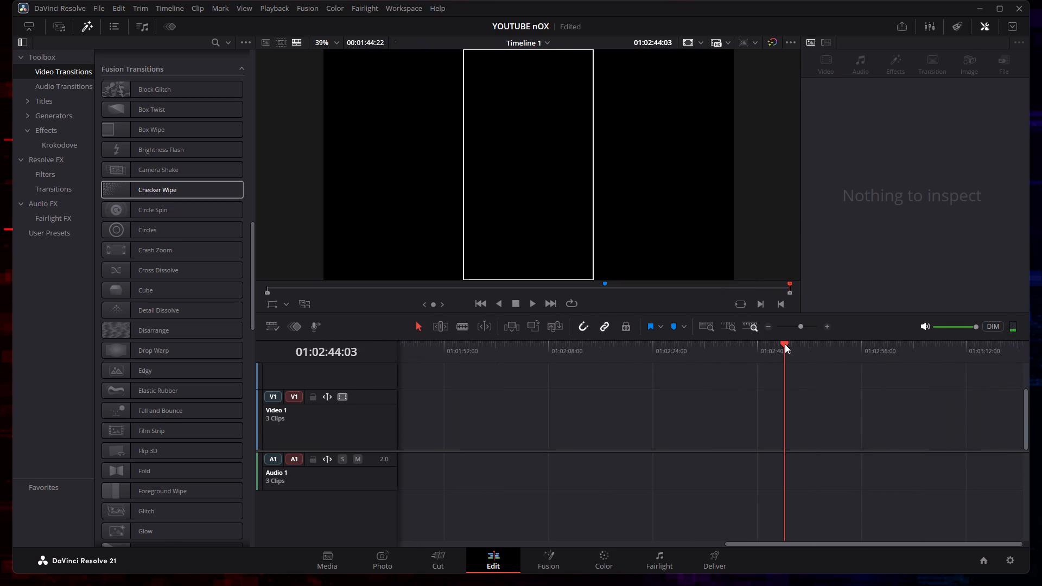
{"action": "left_click_drag", "start_coordinate": [785, 343], "coordinate": [429, 363]}
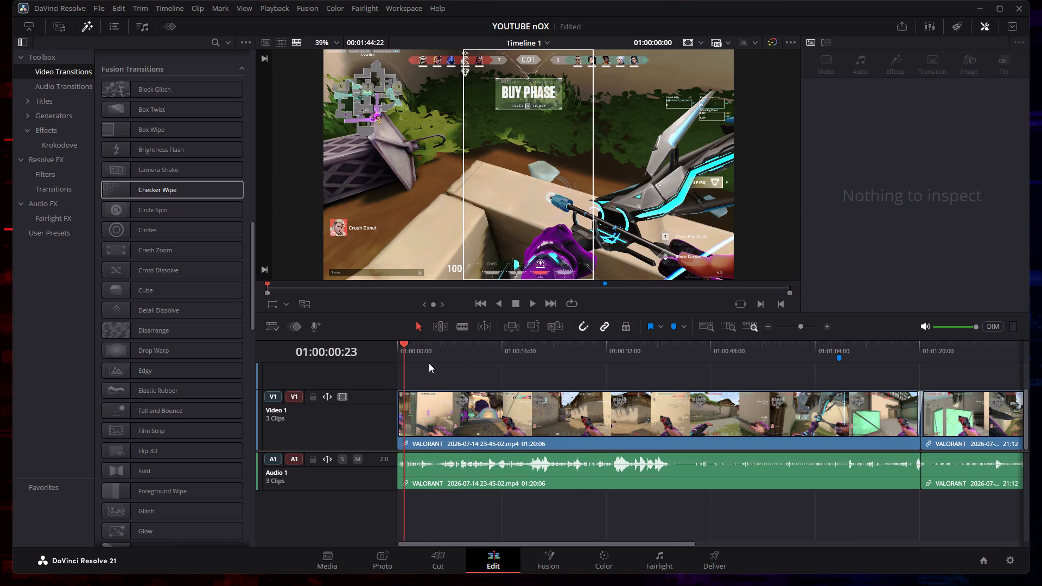
{"action": "left_click_drag", "start_coordinate": [429, 363], "coordinate": [1013, 349]}
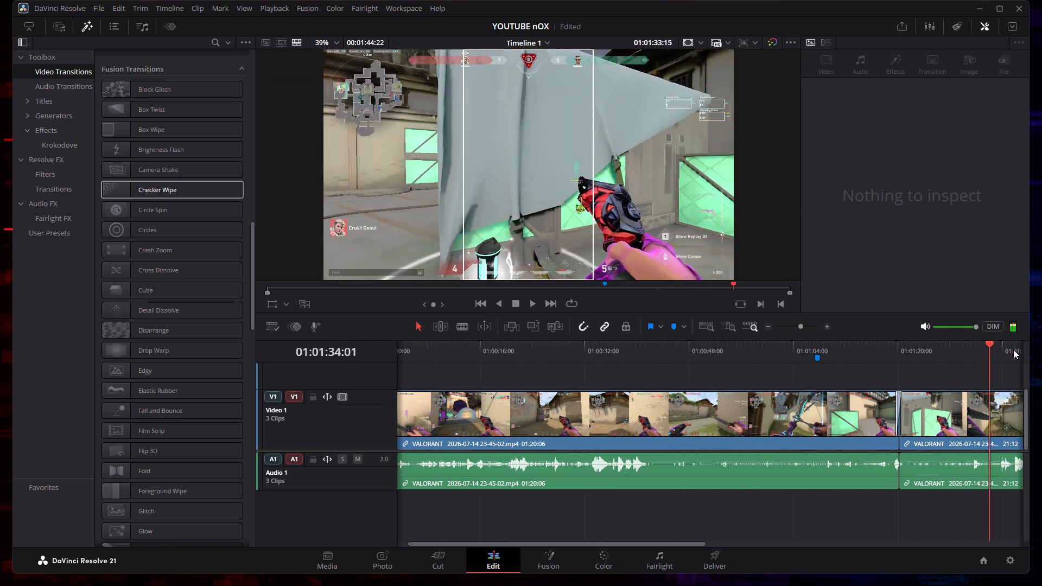
{"action": "left_click_drag", "start_coordinate": [1013, 349], "coordinate": [958, 352]}
{"action": "left_click", "coordinate": [958, 352]}
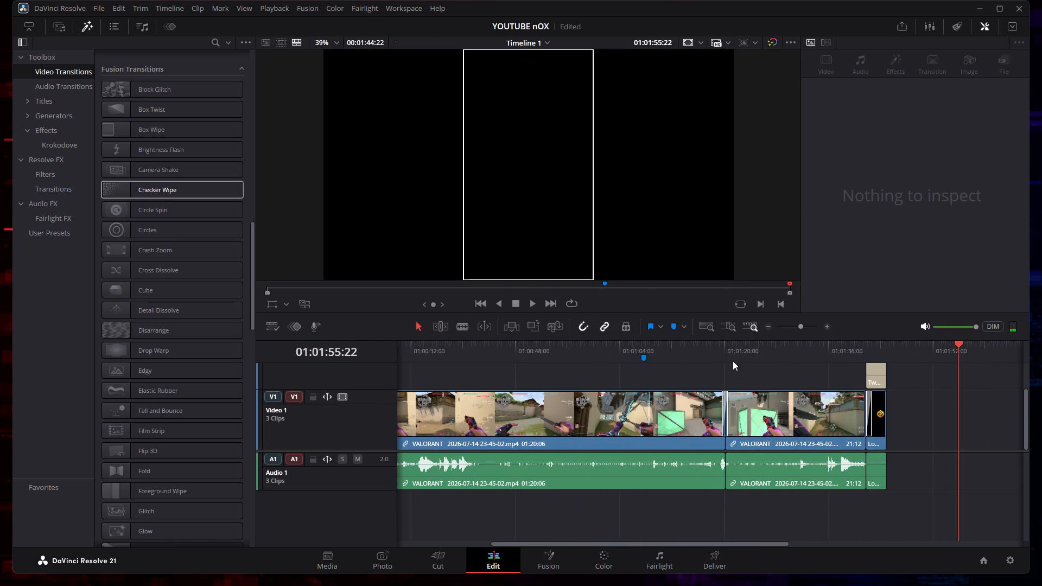
Review the cut between the two VALORANT clips once more and the second clip through to the Logo.mp4 ending.
{"action": "left_click", "coordinate": [727, 352]}
{"action": "left_click_drag", "start_coordinate": [725, 343], "coordinate": [723, 343]}
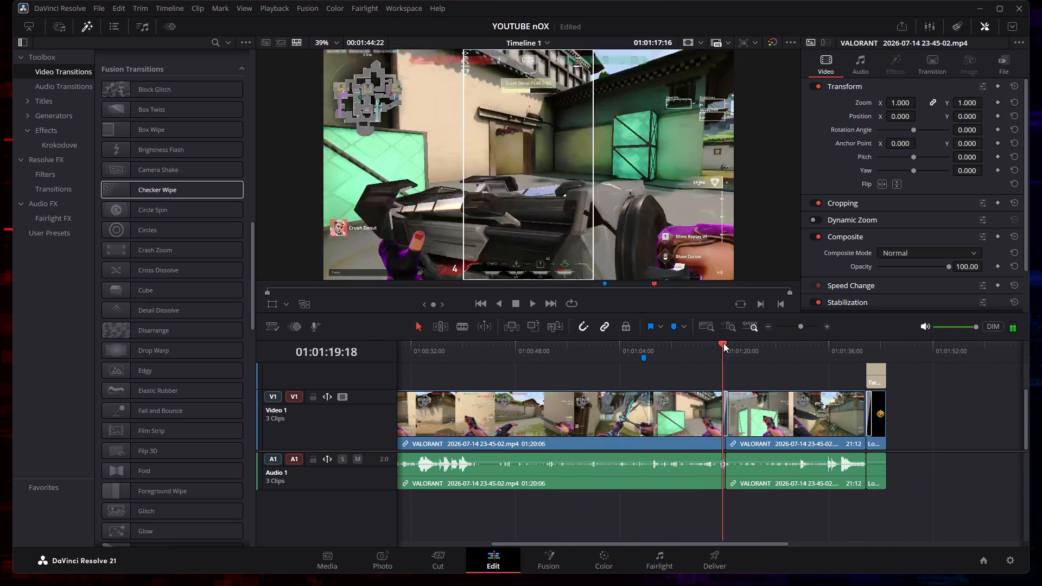
{"action": "left_click_drag", "start_coordinate": [723, 343], "coordinate": [792, 342]}
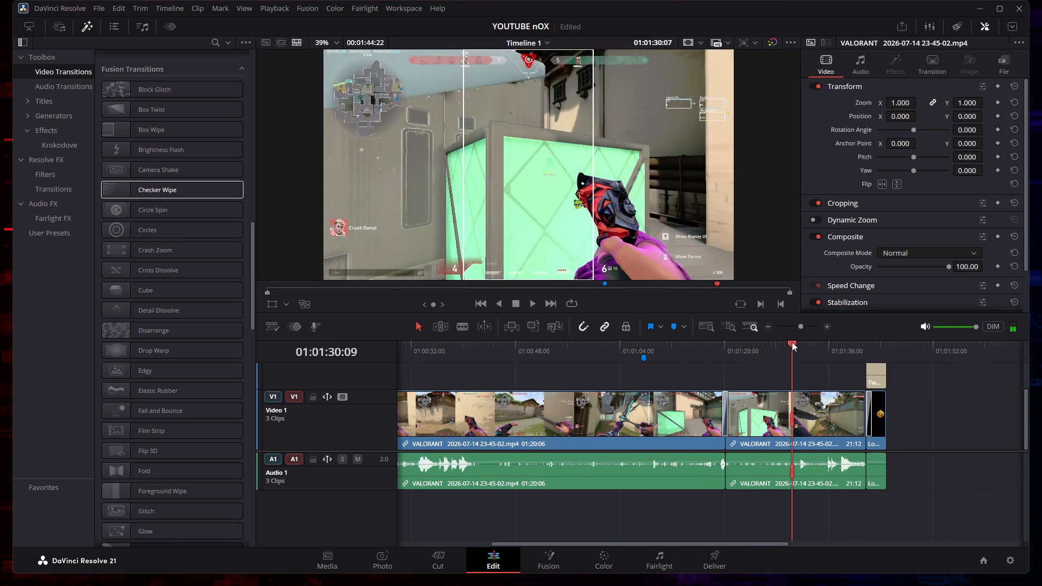
{"action": "left_click_drag", "start_coordinate": [792, 342], "coordinate": [899, 340]}
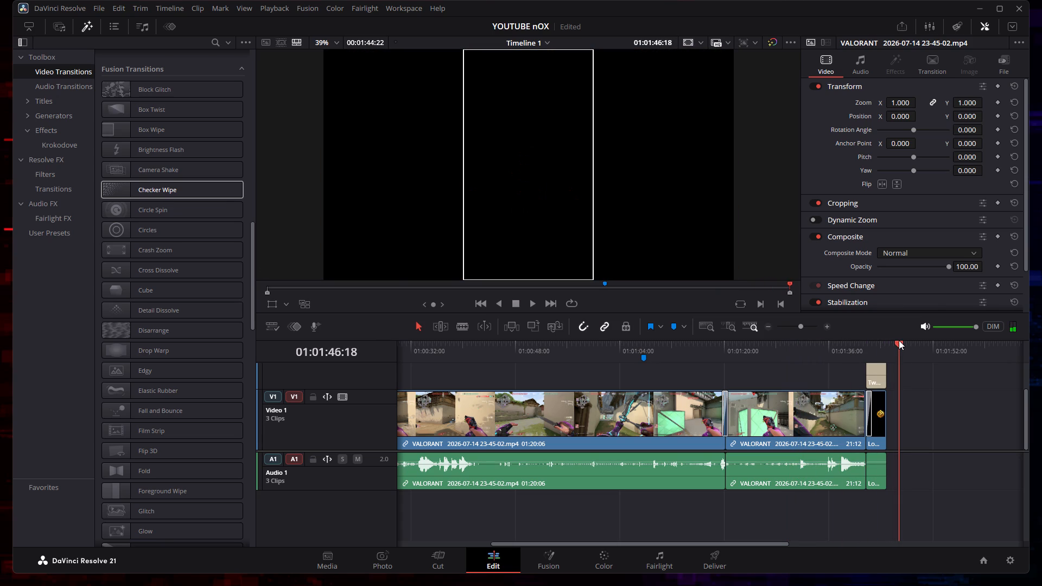
{"action": "left_click_drag", "start_coordinate": [899, 340], "coordinate": [443, 365]}
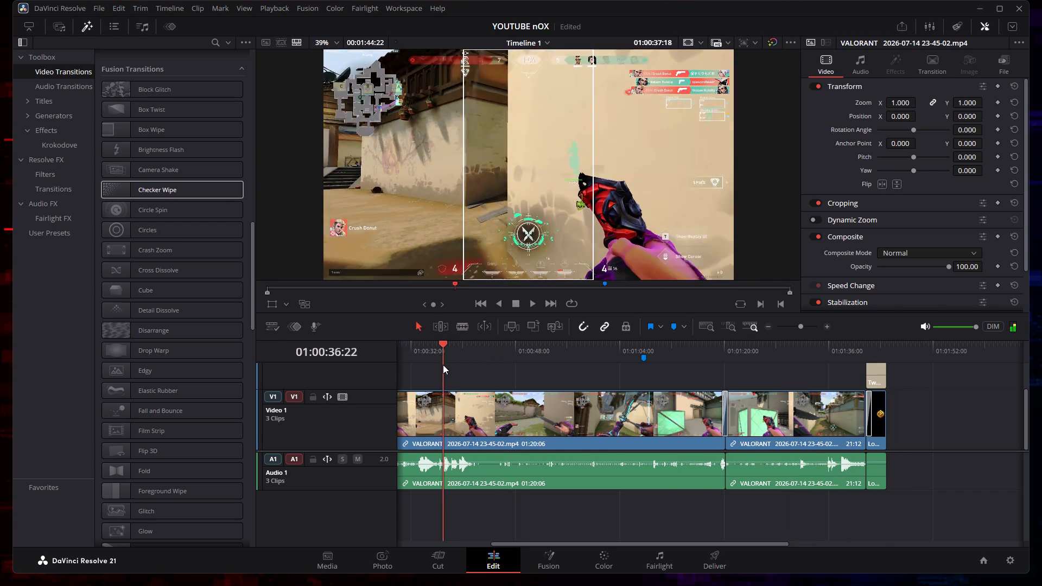
{"action": "left_click_drag", "start_coordinate": [443, 365], "coordinate": [778, 355]}
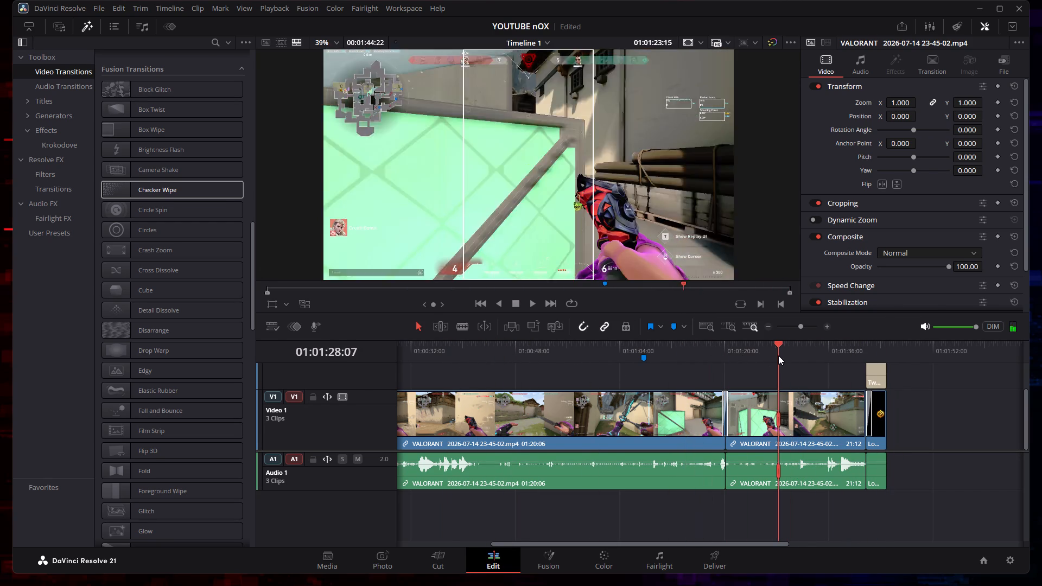
{"action": "left_click_drag", "start_coordinate": [778, 355], "coordinate": [763, 354]}
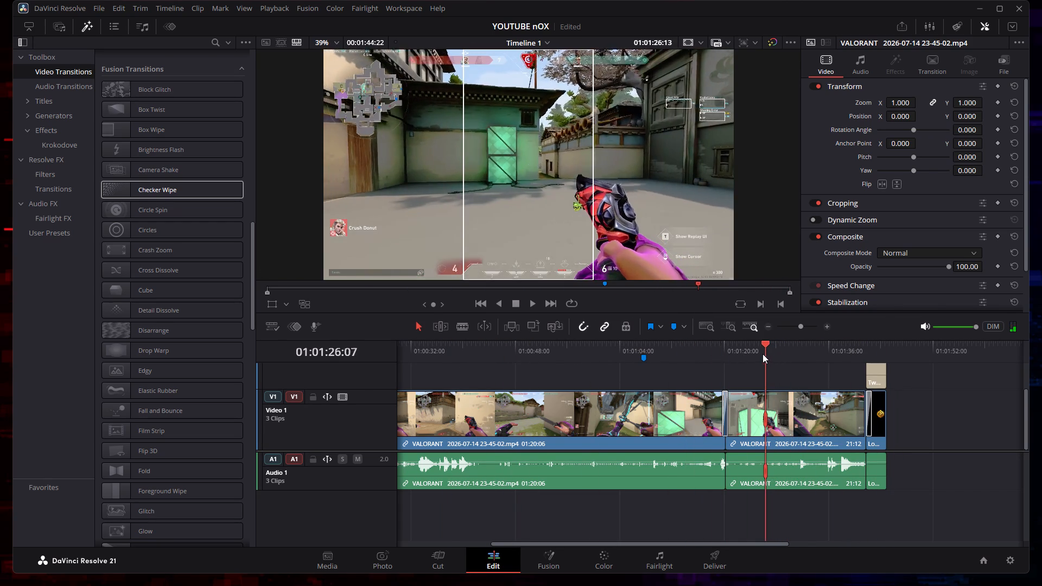
{"action": "left_click_drag", "start_coordinate": [763, 354], "coordinate": [688, 356]}
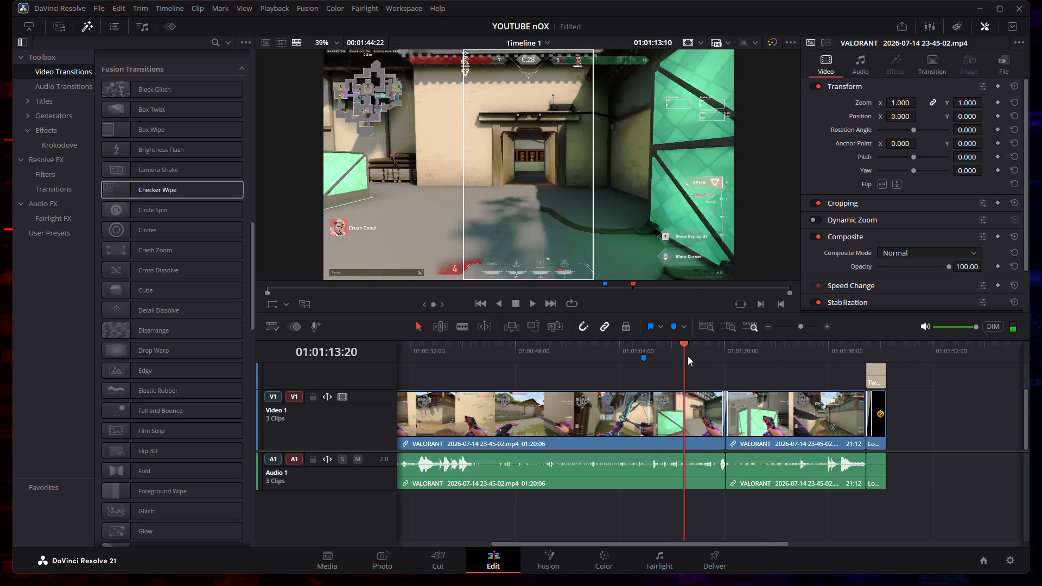
{"action": "left_click_drag", "start_coordinate": [688, 356], "coordinate": [780, 358]}
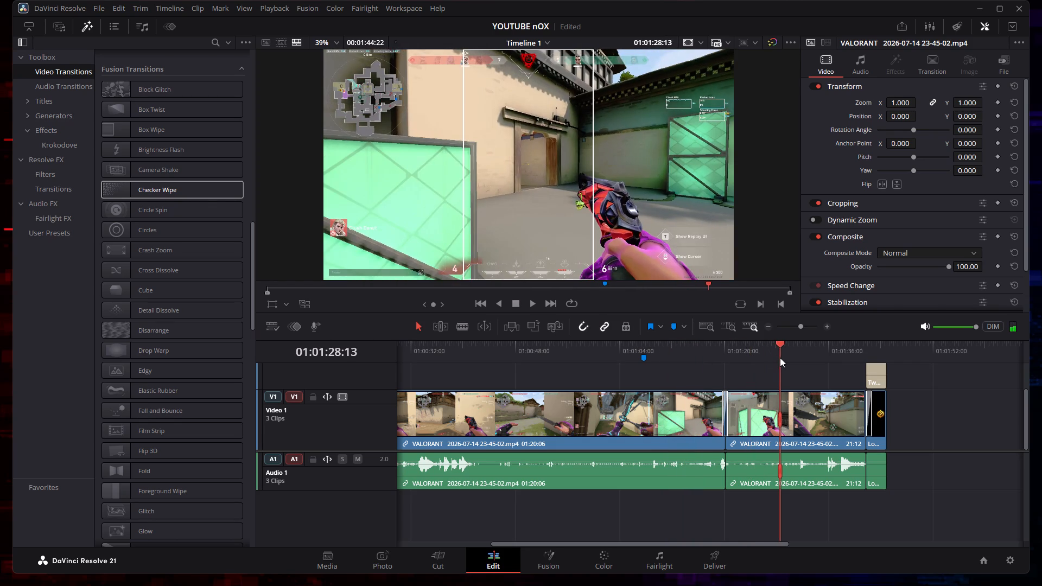
{"action": "left_click_drag", "start_coordinate": [780, 358], "coordinate": [901, 349]}
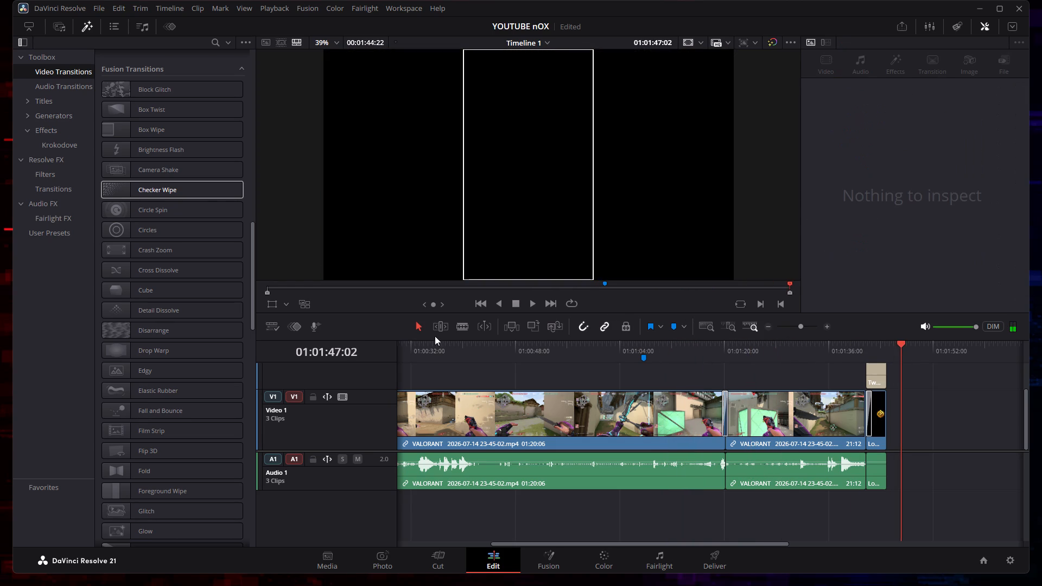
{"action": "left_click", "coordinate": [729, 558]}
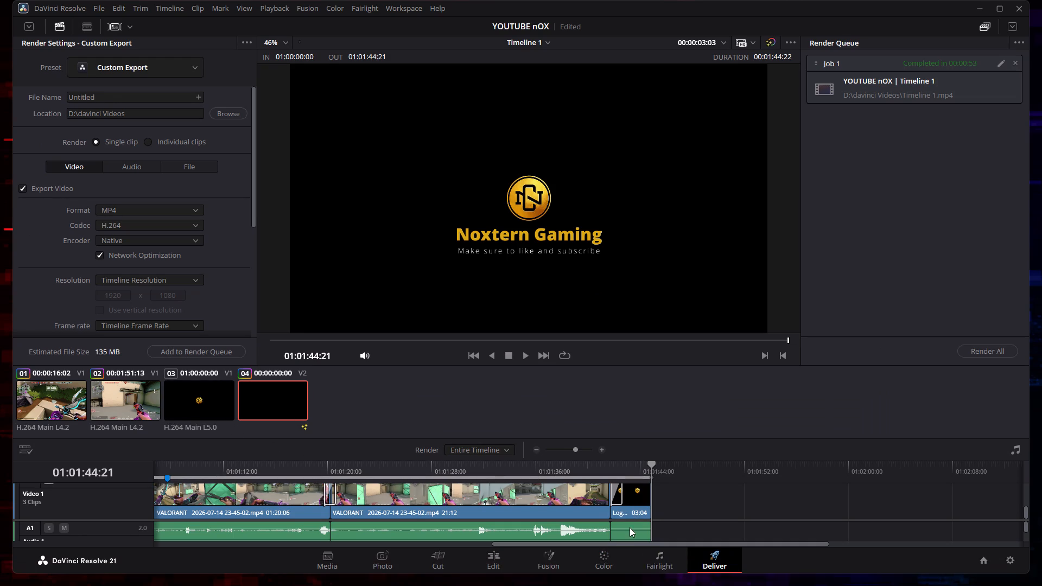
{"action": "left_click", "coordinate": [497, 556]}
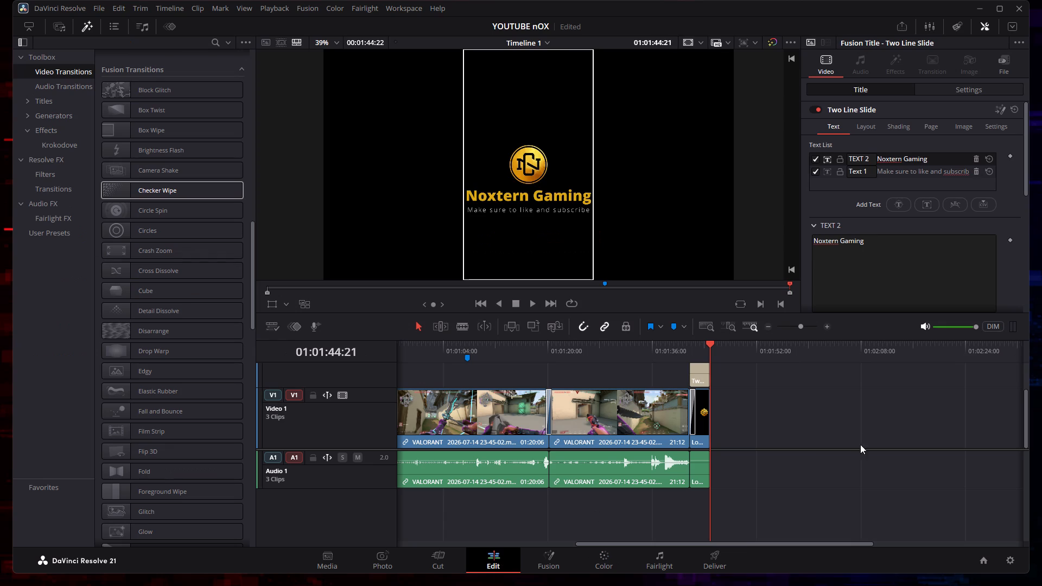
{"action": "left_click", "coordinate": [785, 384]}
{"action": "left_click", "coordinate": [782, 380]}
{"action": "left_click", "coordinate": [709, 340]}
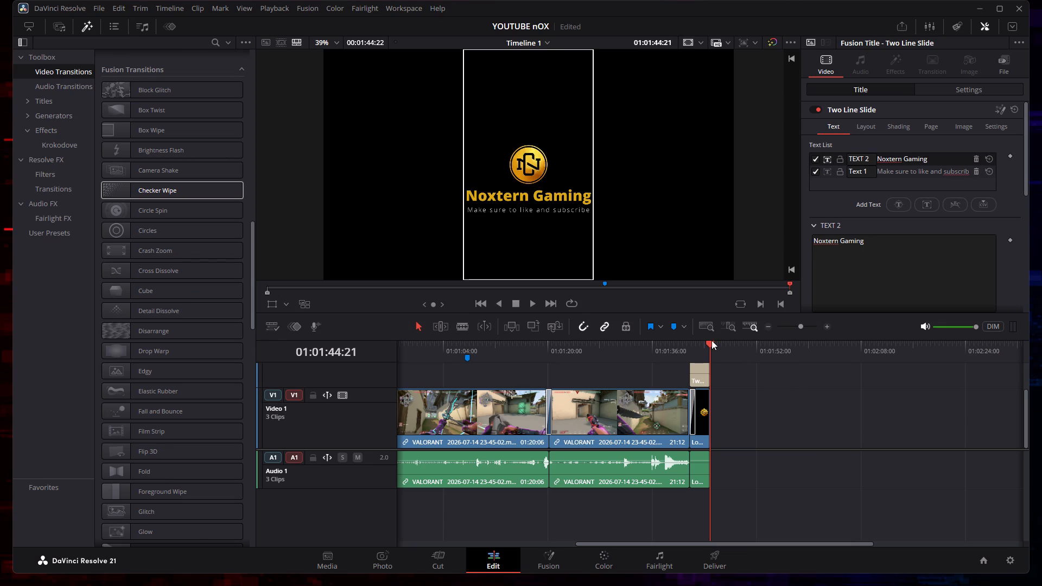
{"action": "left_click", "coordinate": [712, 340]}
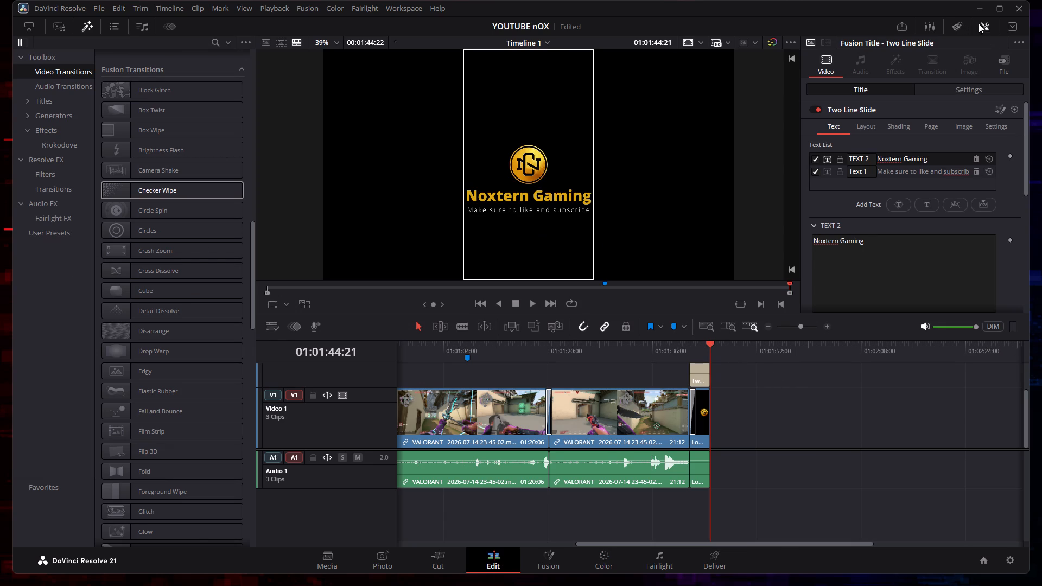
Hide the Inspector beside the timeline viewer.
{"action": "double_click", "coordinate": [989, 27]}
{"action": "left_click", "coordinate": [988, 29]}
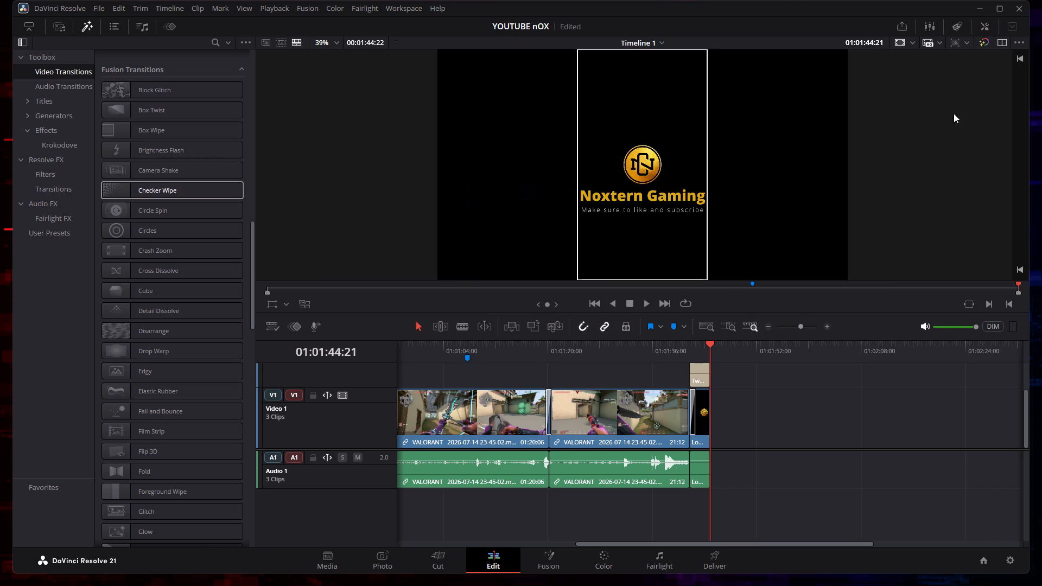
Go to the Deliver page and set the export's file name to noxv2.
{"action": "left_click", "coordinate": [717, 565]}
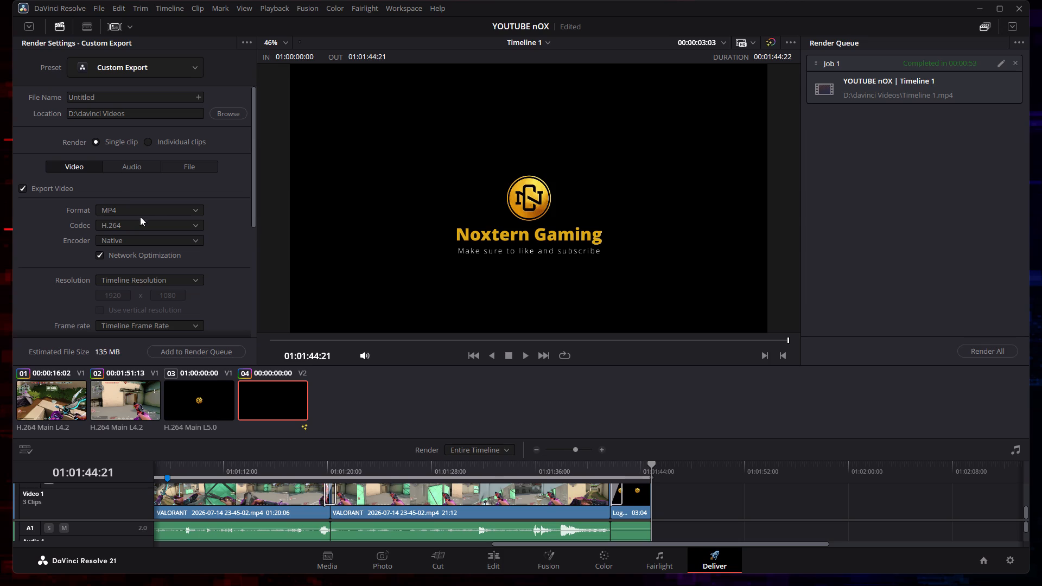
{"action": "scroll", "coordinate": [146, 214], "scroll_direction": "up", "scroll_amount": 5}
{"action": "left_click", "coordinate": [113, 97]}
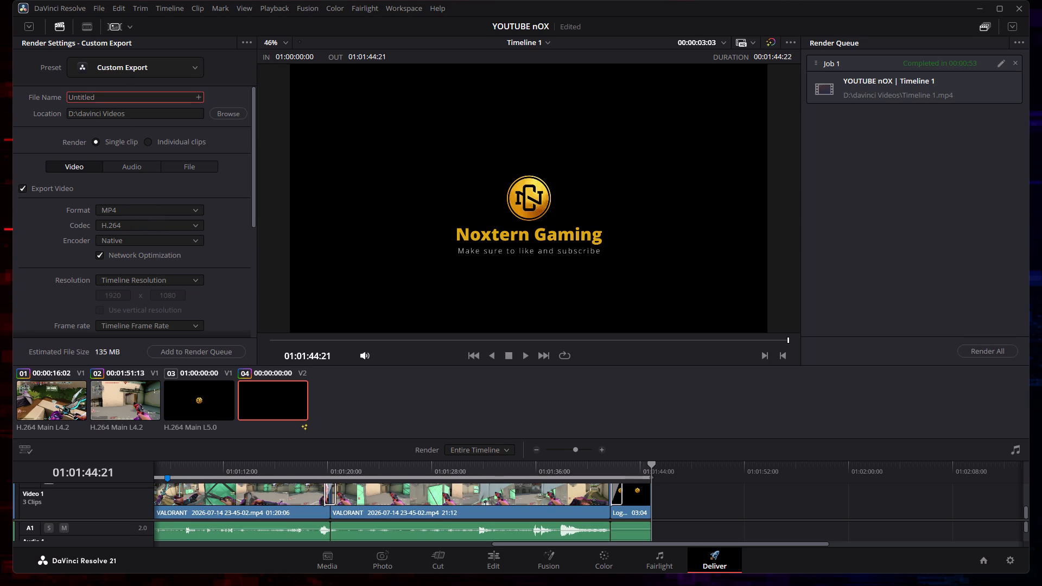
{"action": "key", "text": "BackSpace"}
{"action": "key", "text": "BackSpace"}
{"action": "key", "text": "BackSpace"}
{"action": "key", "text": "BackSpace"}
{"action": "key", "text": "BackSpace"}
{"action": "key", "text": "BackSpace"}
{"action": "key", "text": "BackSpace"}
{"action": "key", "text": "BackSpace"}
{"action": "key", "text": "BackSpace"}
{"action": "key", "text": "BackSpace"}
{"action": "key", "text": "BackSpace"}
{"action": "key", "text": "BackSpace"}
{"action": "key", "text": "BackSpace"}
{"action": "key", "text": "BackSpace"}
{"action": "key", "text": "BackSpace"}
{"action": "key", "text": "BackSpace"}
{"action": "key", "text": "BackSpace"}
{"action": "key", "text": "BackSpace"}
{"action": "key", "text": "BackSpace"}
{"action": "key", "text": "BackSpace"}
{"action": "type", "text": "nox"}
{"action": "type", "text": "v1"}
{"action": "key", "text": "BackSpace"}
{"action": "key", "text": "2"}
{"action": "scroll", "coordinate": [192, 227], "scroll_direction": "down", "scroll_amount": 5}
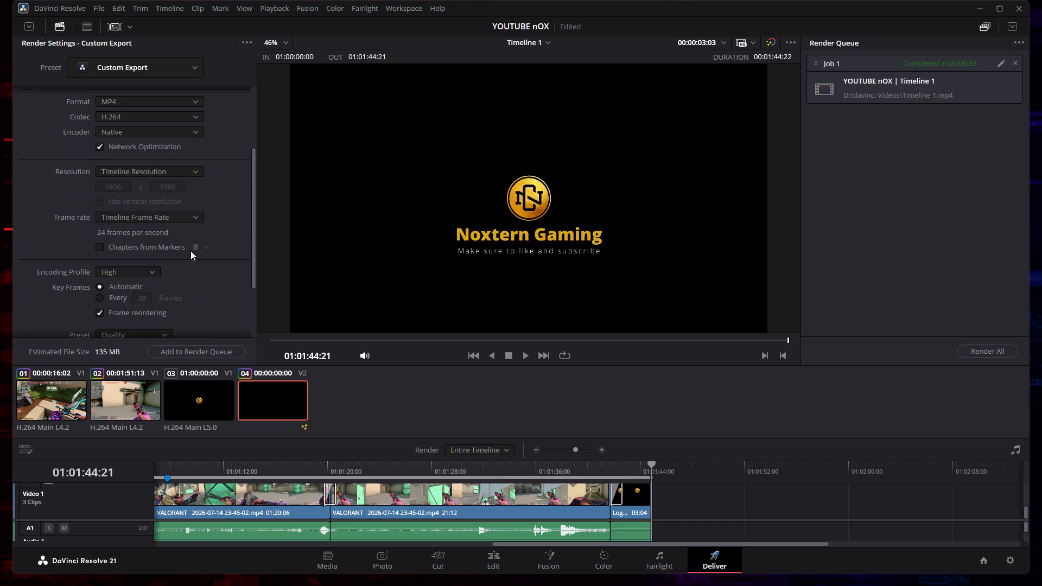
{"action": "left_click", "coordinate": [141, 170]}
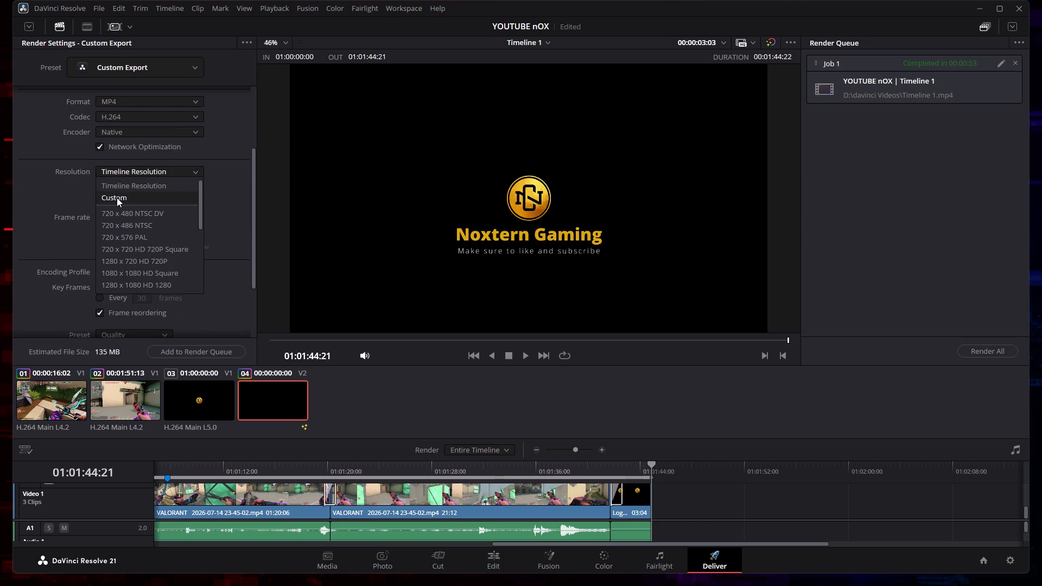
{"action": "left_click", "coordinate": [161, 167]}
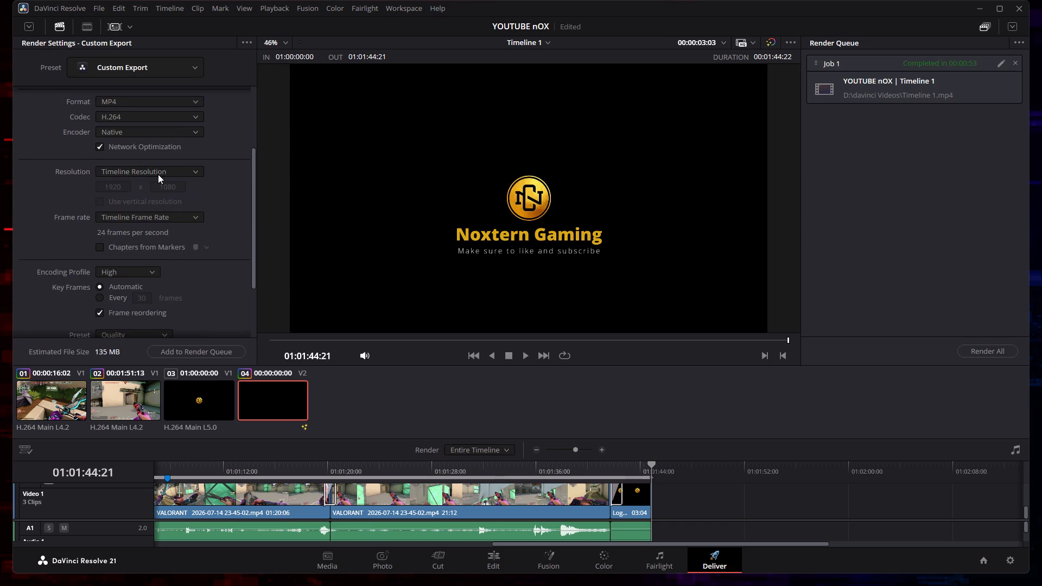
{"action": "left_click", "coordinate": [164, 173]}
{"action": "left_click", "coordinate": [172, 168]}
Set the export's frame rate to 30 (3:2).
{"action": "left_click", "coordinate": [139, 214]}
{"action": "left_click", "coordinate": [116, 273]}
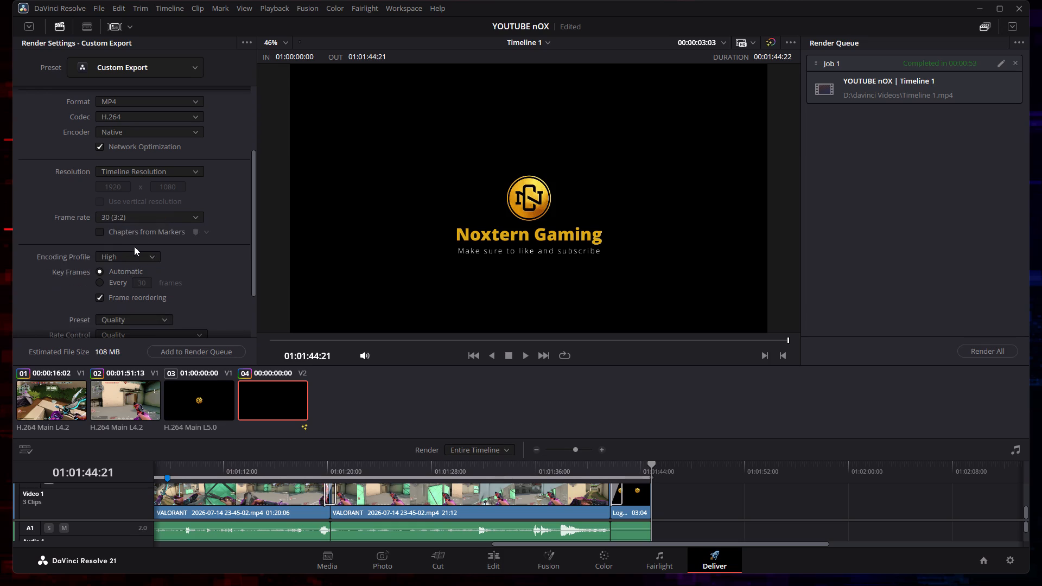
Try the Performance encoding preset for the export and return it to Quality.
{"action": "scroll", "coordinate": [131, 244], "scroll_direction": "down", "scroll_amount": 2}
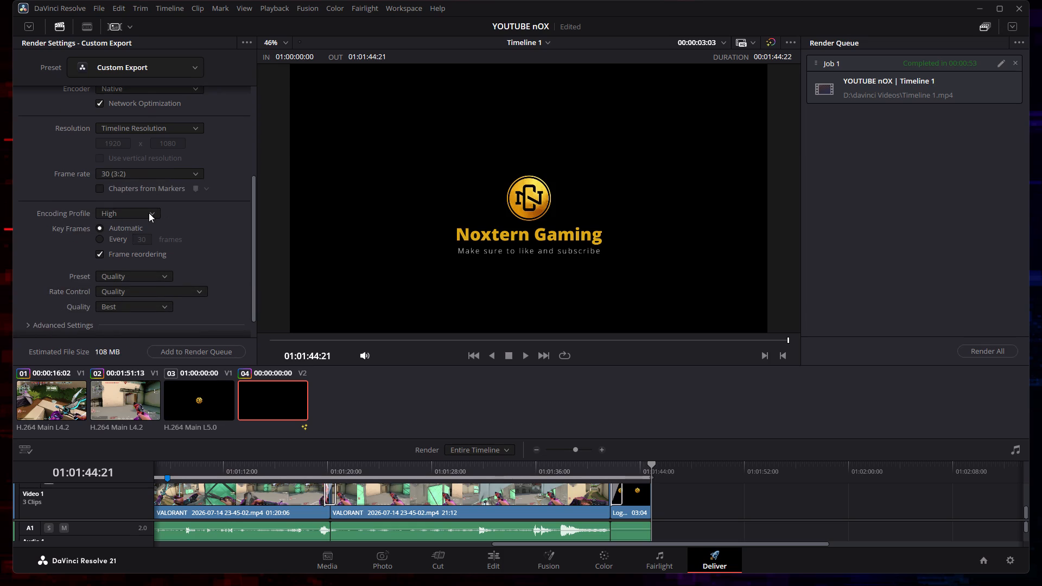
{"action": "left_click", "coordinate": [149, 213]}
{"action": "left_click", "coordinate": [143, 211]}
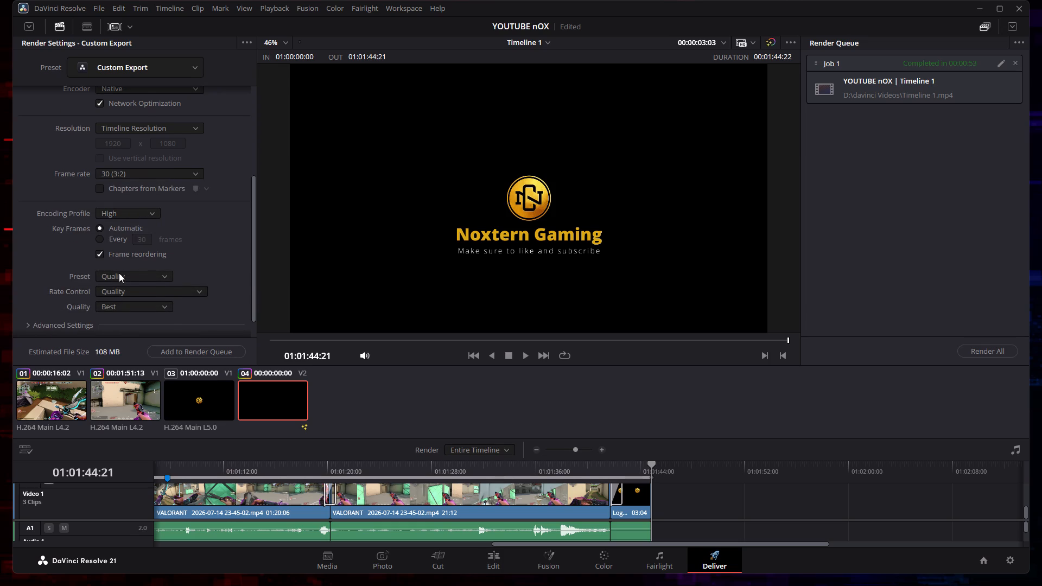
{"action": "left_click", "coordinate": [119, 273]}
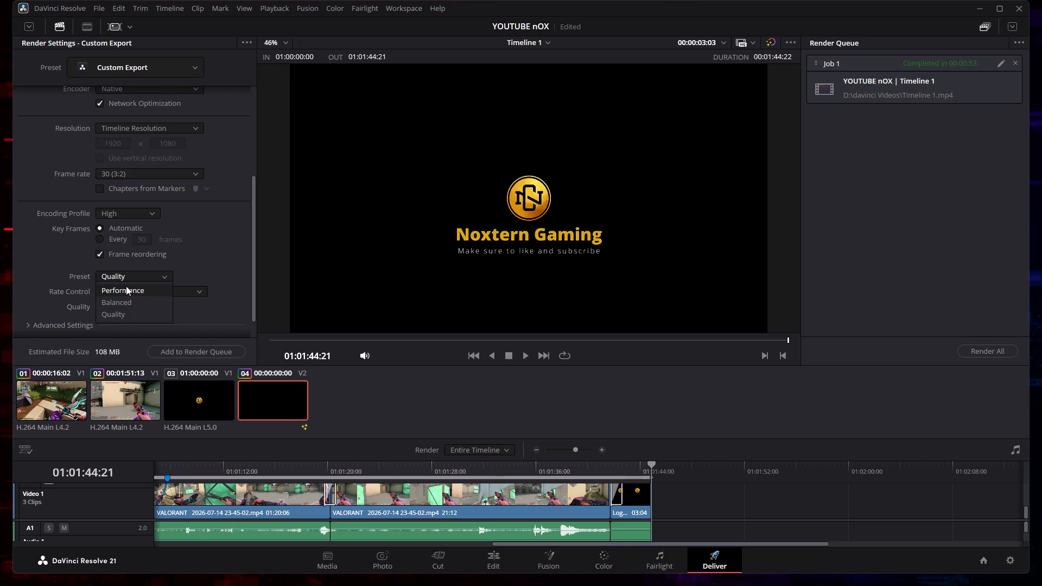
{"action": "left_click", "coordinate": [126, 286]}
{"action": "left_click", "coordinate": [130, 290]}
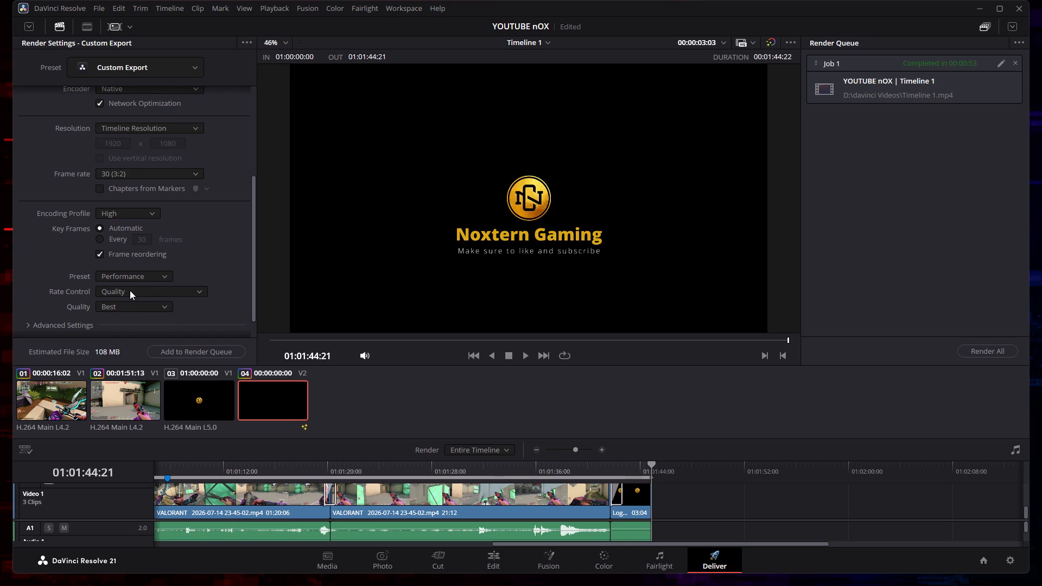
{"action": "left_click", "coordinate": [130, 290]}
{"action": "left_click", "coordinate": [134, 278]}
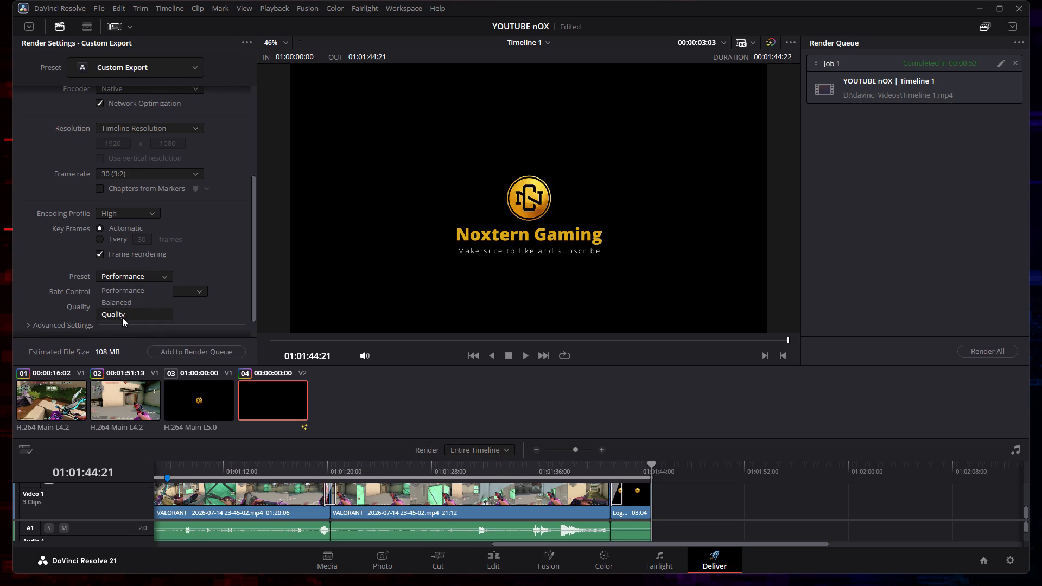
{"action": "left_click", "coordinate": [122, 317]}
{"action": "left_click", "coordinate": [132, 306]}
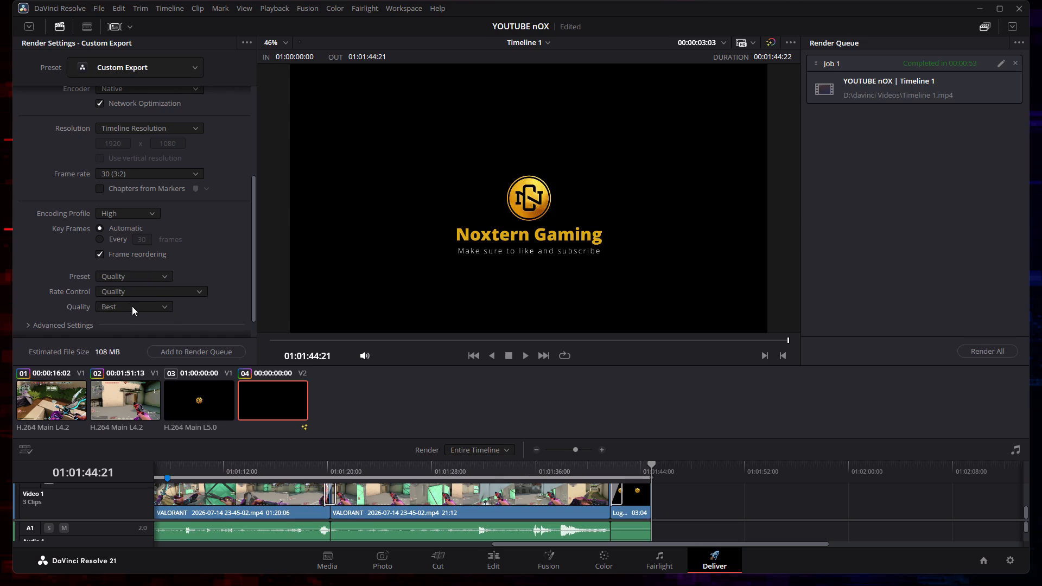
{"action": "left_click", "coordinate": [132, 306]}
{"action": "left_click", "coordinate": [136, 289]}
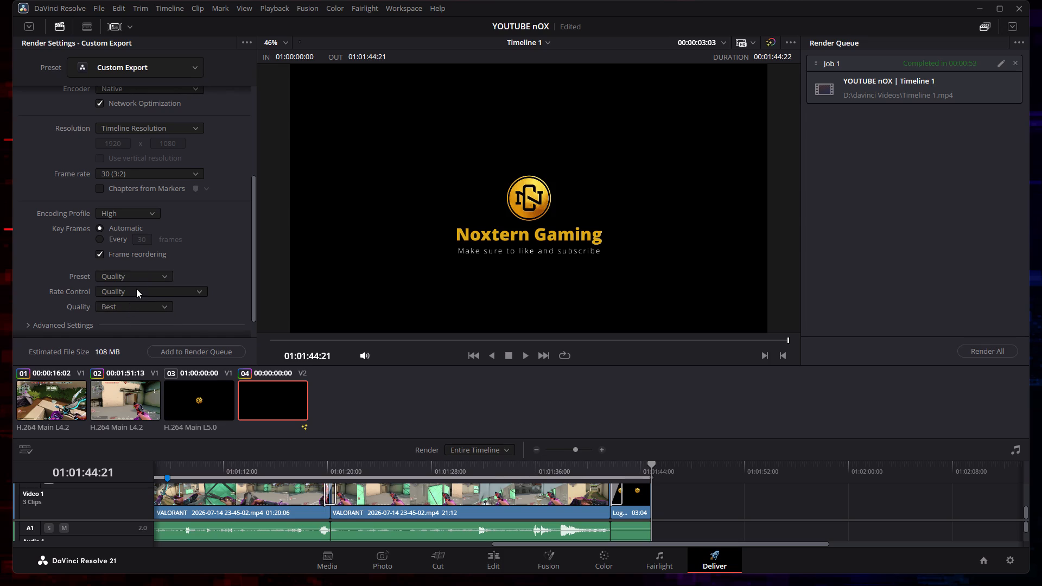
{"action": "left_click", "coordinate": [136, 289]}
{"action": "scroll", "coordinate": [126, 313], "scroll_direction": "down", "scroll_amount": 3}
Remove the completed Timeline 1.mp4 job from the render queue.
{"action": "left_click", "coordinate": [1015, 61]}
Add the noxv2 export of Timeline 1 to the render queue and render it.
{"action": "left_click", "coordinate": [238, 352]}
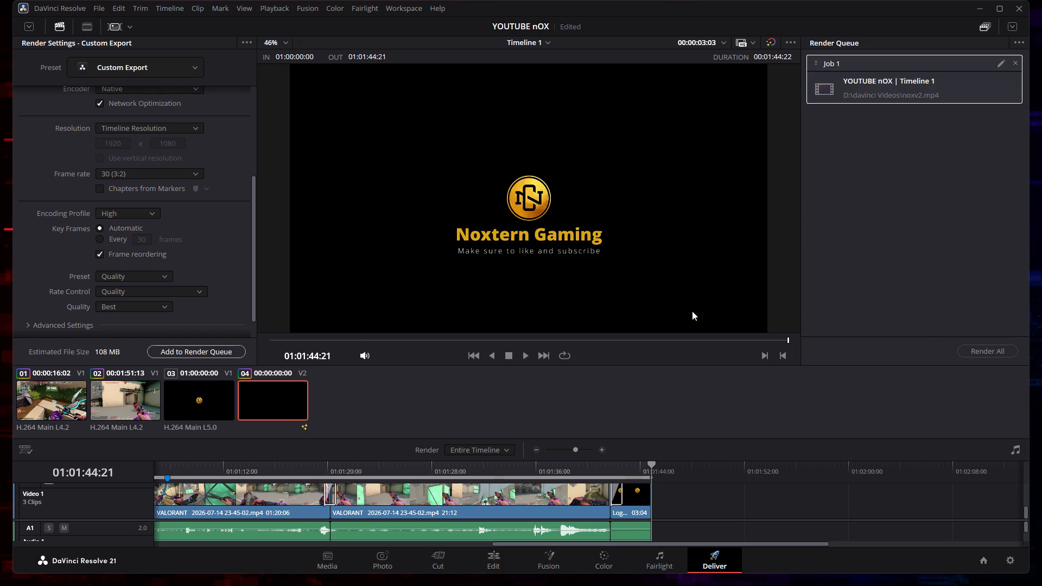
{"action": "left_click", "coordinate": [1002, 349]}
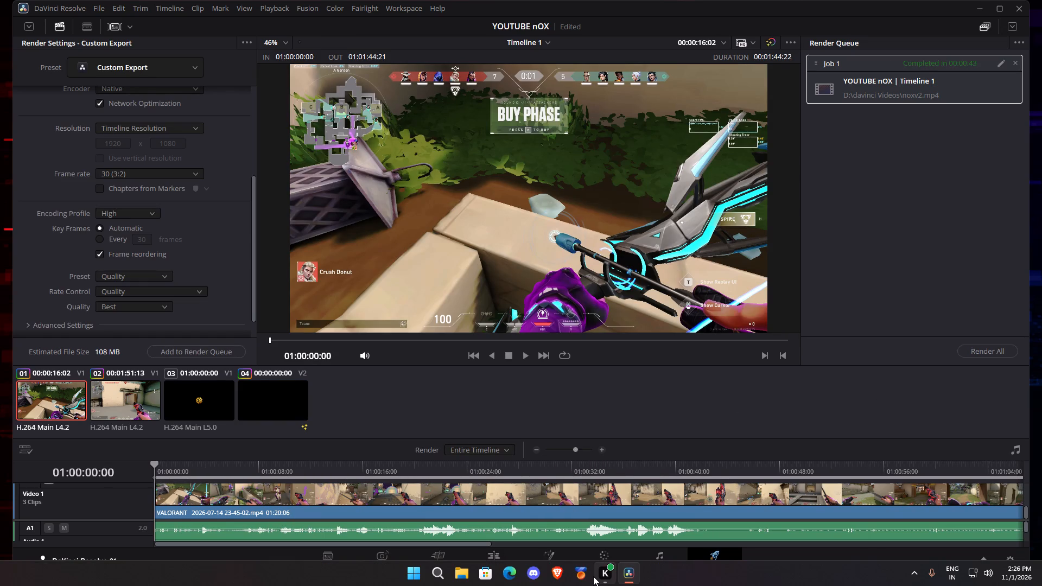
Switch to File Explorer, go to the davinci Videos folder and open the rendered noxv2 video for playback.
{"action": "left_click", "coordinate": [461, 576]}
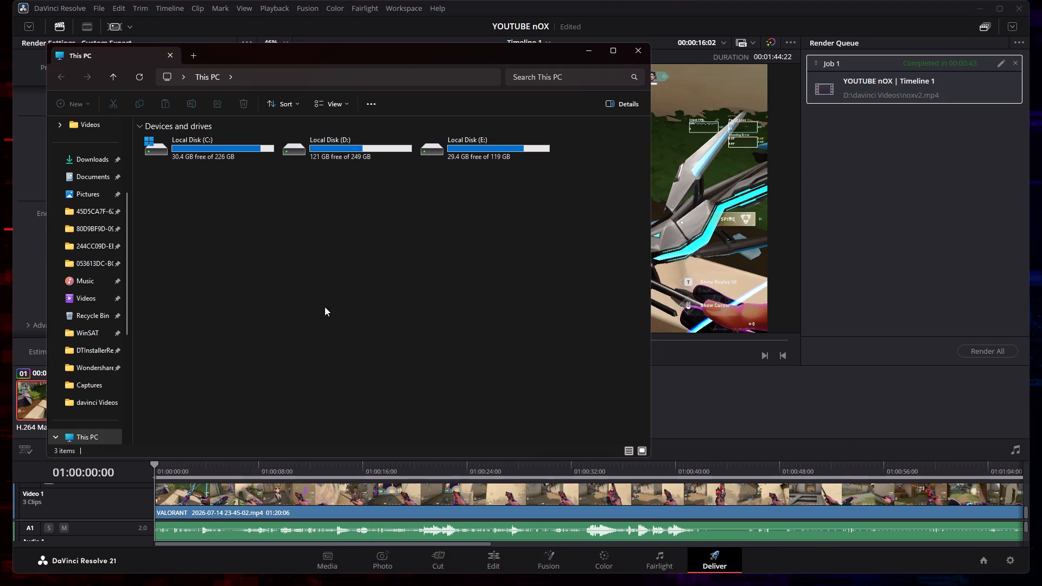
{"action": "scroll", "coordinate": [74, 392], "scroll_direction": "down", "scroll_amount": 2}
{"action": "scroll", "coordinate": [88, 313], "scroll_direction": "down", "scroll_amount": 3}
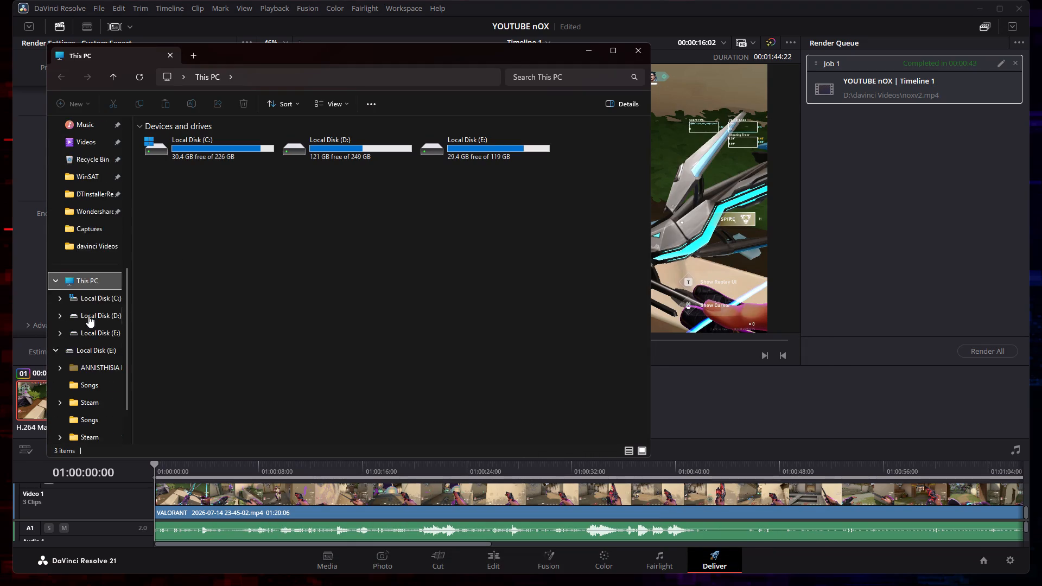
{"action": "double_click", "coordinate": [94, 208]}
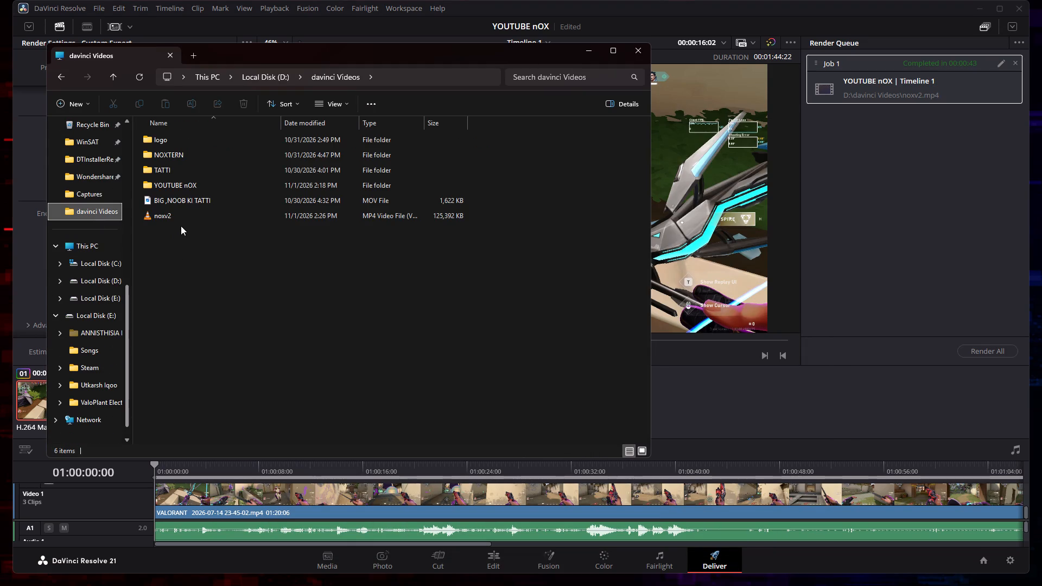
{"action": "double_click", "coordinate": [224, 214]}
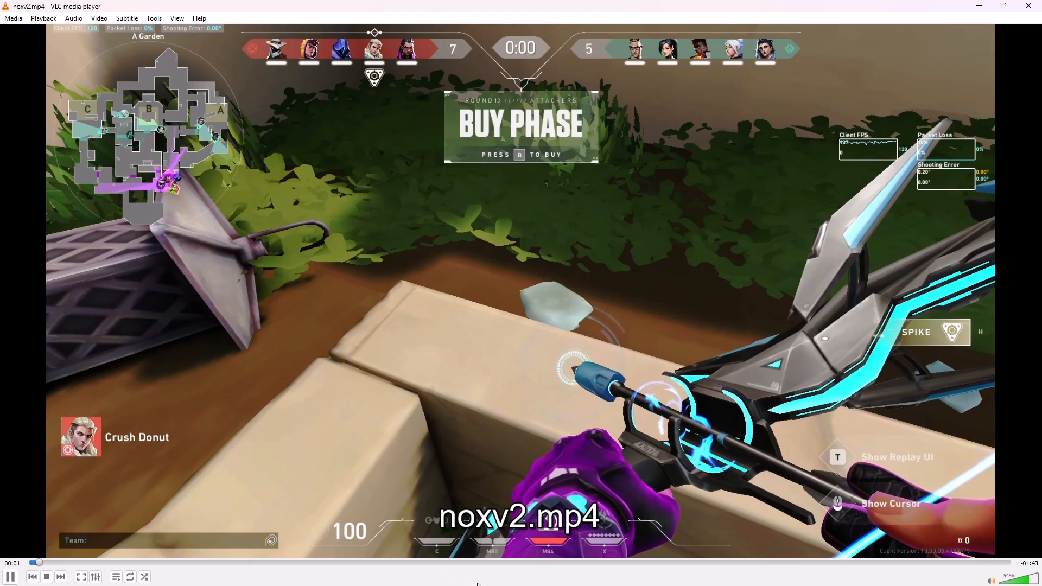
Skim through the noxv2.mp4 gameplay at several points to check the rendered footage up to its final seconds.
{"action": "left_click", "coordinate": [531, 562]}
{"action": "left_click", "coordinate": [584, 562]}
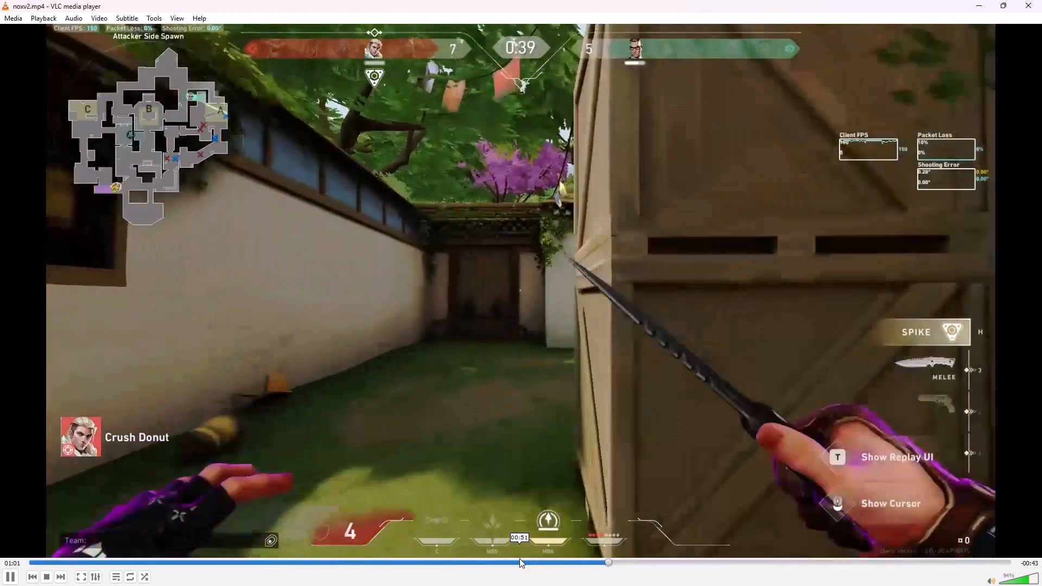
{"action": "left_click", "coordinate": [519, 556]}
{"action": "left_click", "coordinate": [516, 562]}
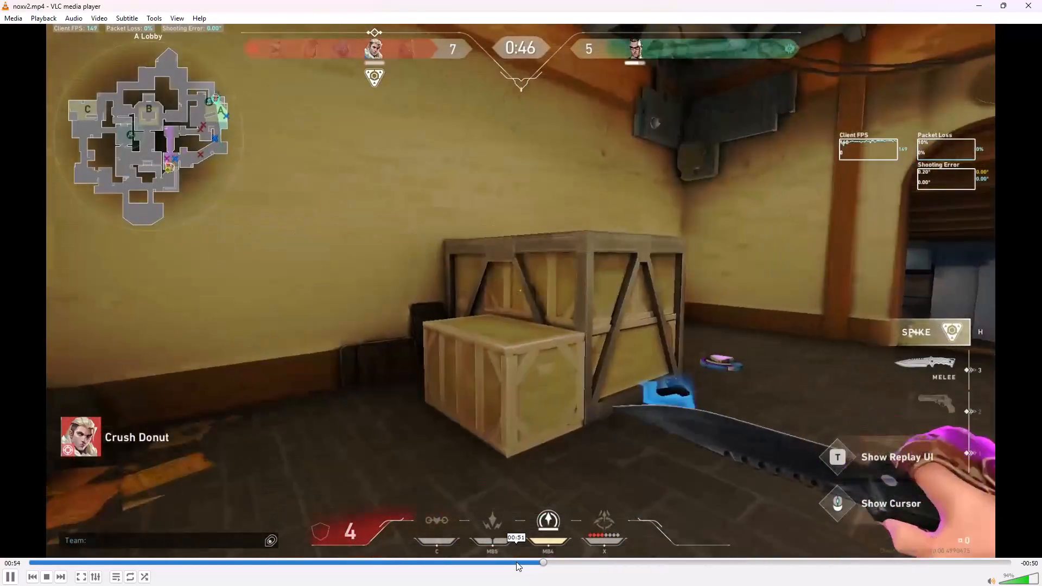
{"action": "left_click", "coordinate": [516, 562]}
{"action": "double_click", "coordinate": [447, 558]}
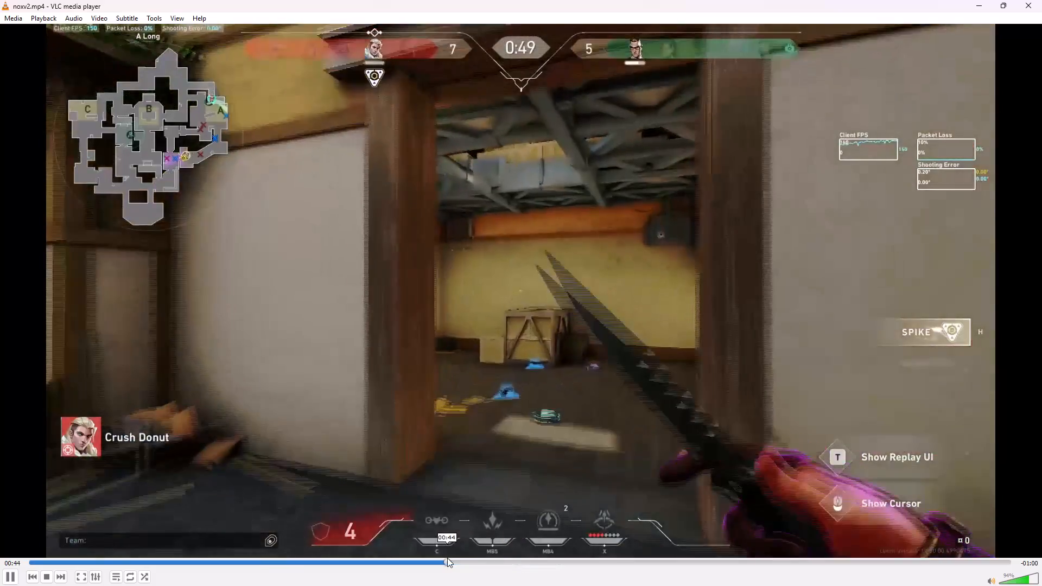
{"action": "left_click", "coordinate": [406, 558]}
{"action": "left_click", "coordinate": [380, 560]}
{"action": "left_click_drag", "start_coordinate": [380, 560], "coordinate": [690, 563]}
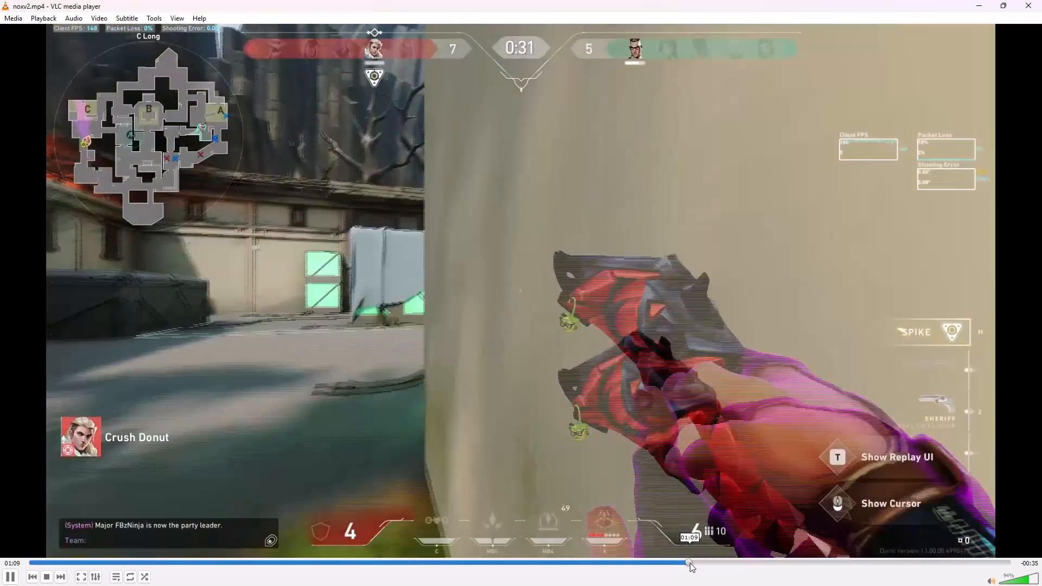
{"action": "left_click_drag", "start_coordinate": [690, 563], "coordinate": [765, 563]}
{"action": "left_click", "coordinate": [770, 563]}
{"action": "double_click", "coordinate": [779, 563]}
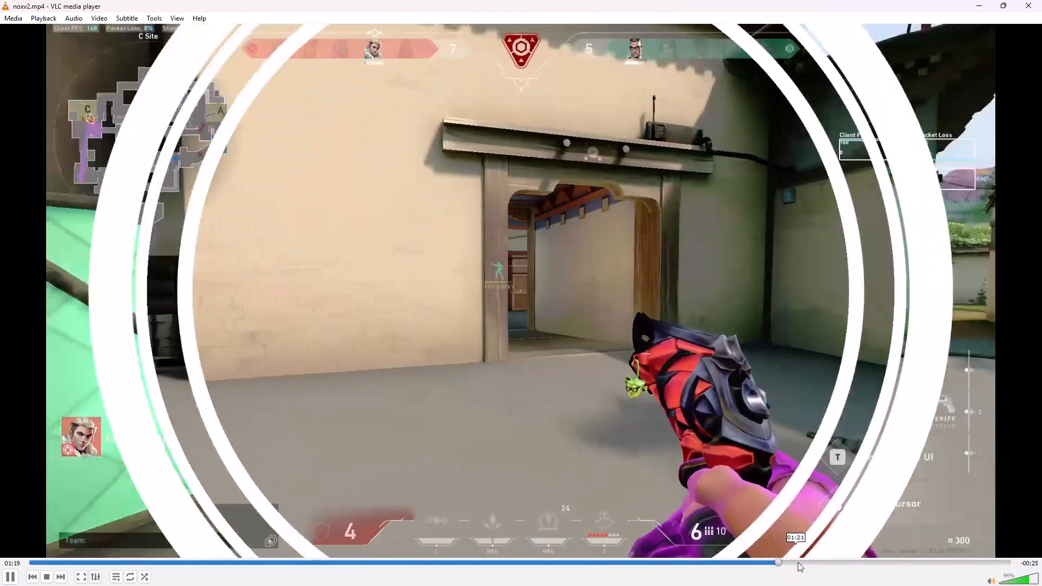
{"action": "left_click", "coordinate": [798, 562]}
{"action": "left_click", "coordinate": [802, 562]}
{"action": "left_click", "coordinate": [831, 562]}
{"action": "left_click", "coordinate": [852, 562]}
{"action": "double_click", "coordinate": [869, 561]}
{"action": "left_click", "coordinate": [890, 562]}
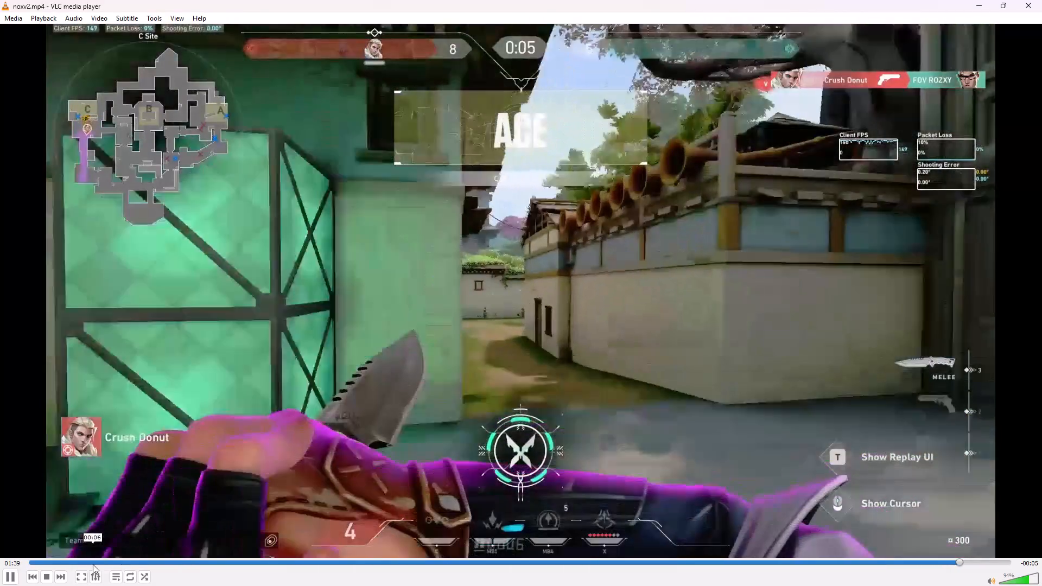
Play the video's logo ending, close the player, and close the davinci Videos folder window to return to DaVinci Resolve.
{"action": "left_click", "coordinate": [10, 576]}
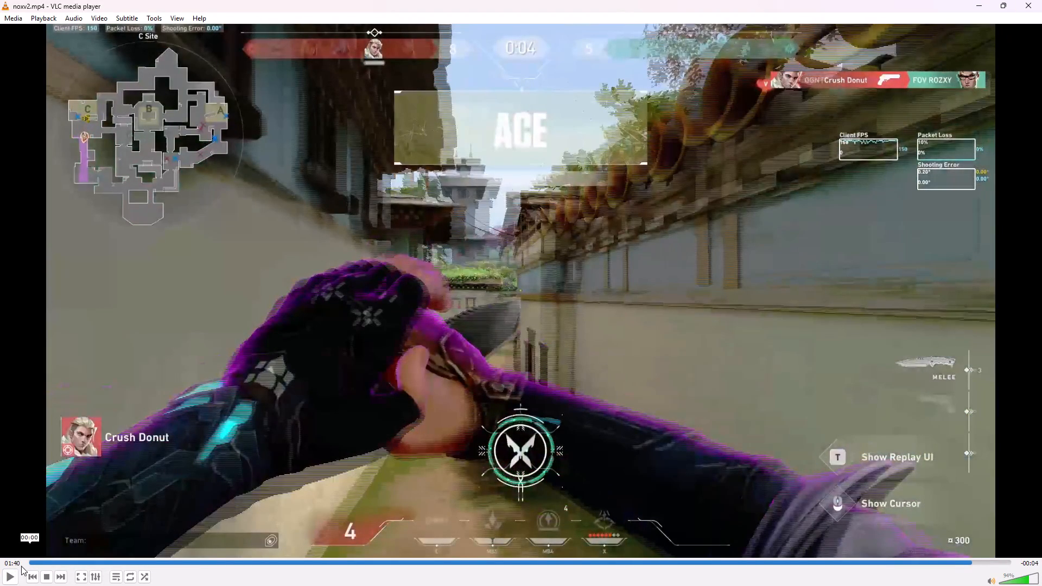
{"action": "left_click", "coordinate": [2, 579]}
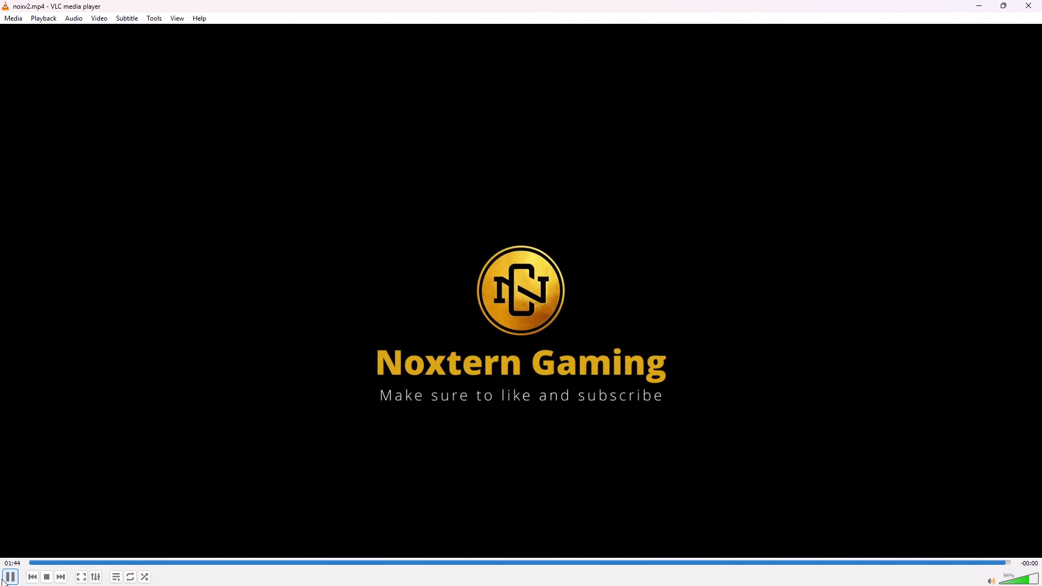
{"action": "left_click", "coordinate": [2, 579]}
{"action": "left_click", "coordinate": [1041, 0]}
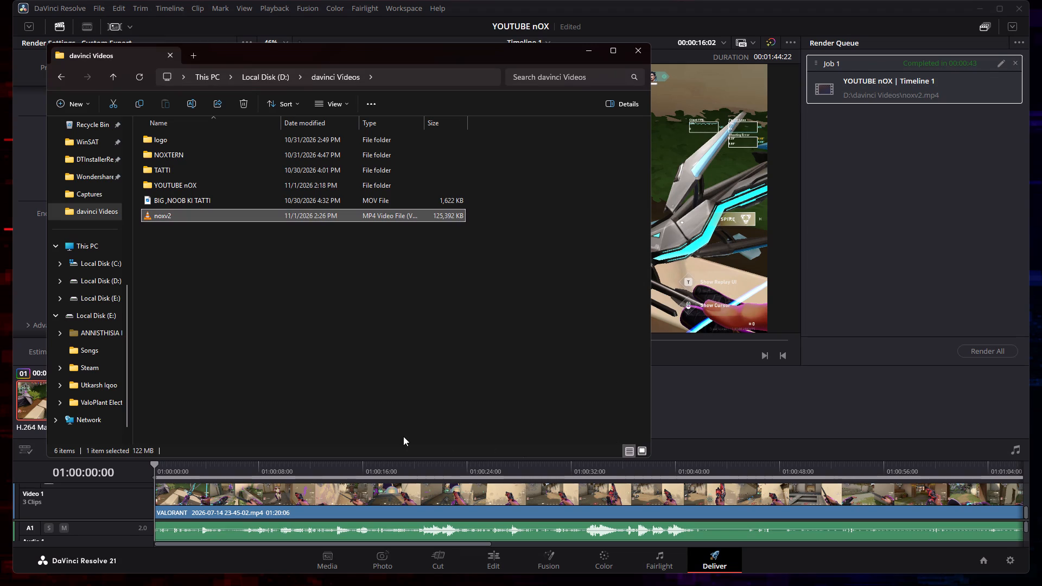
{"action": "left_click", "coordinate": [647, 48]}
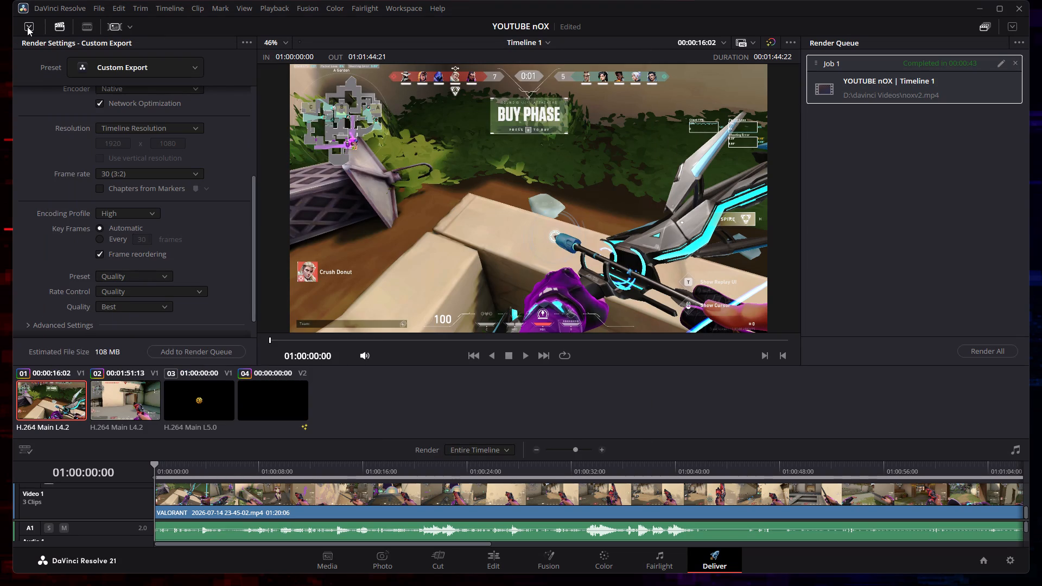
Close the YOUTUBE nOX project.
{"action": "left_click", "coordinate": [100, 8]}
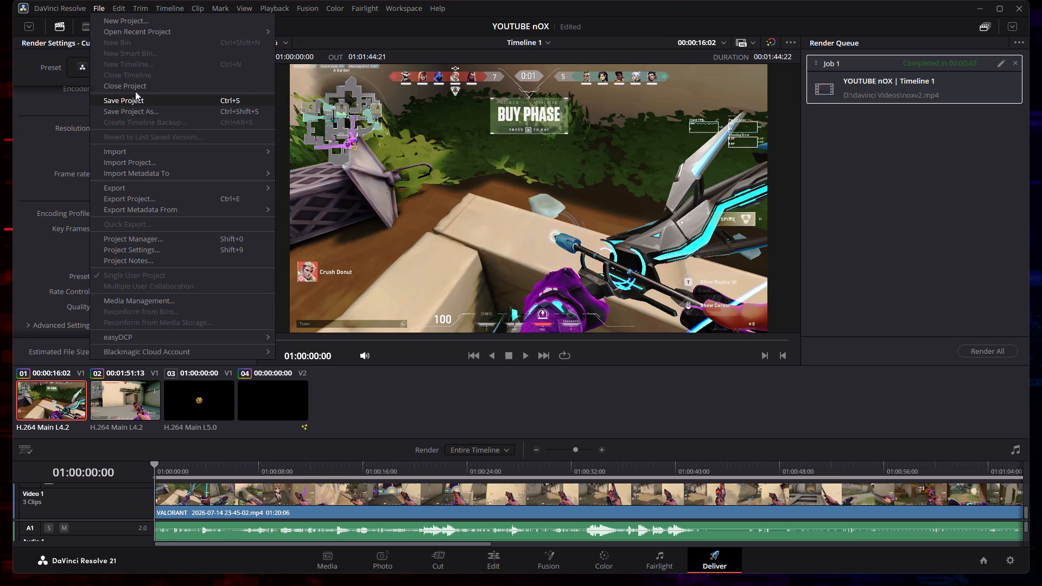
{"action": "left_click", "coordinate": [136, 86]}
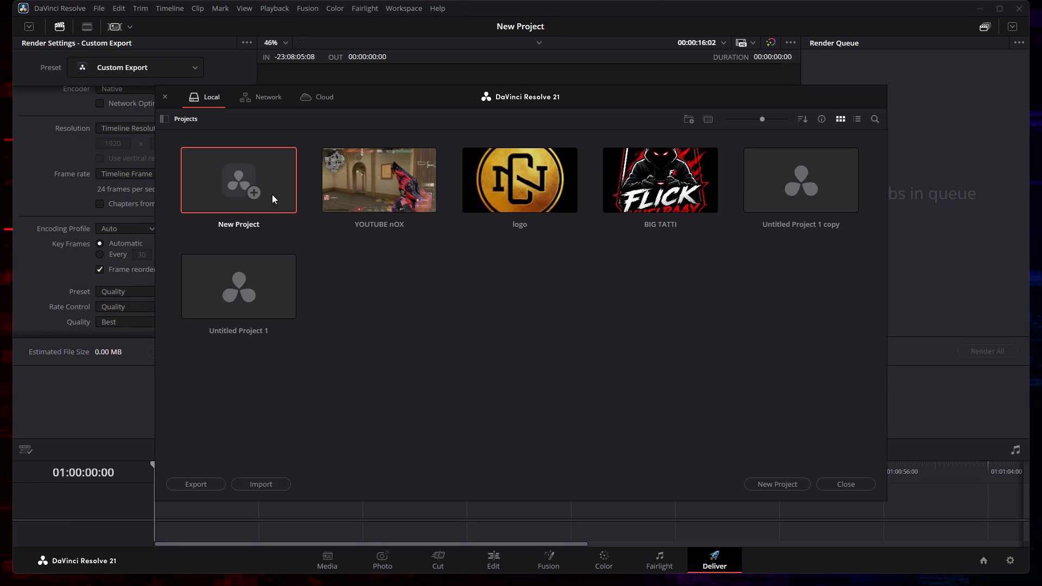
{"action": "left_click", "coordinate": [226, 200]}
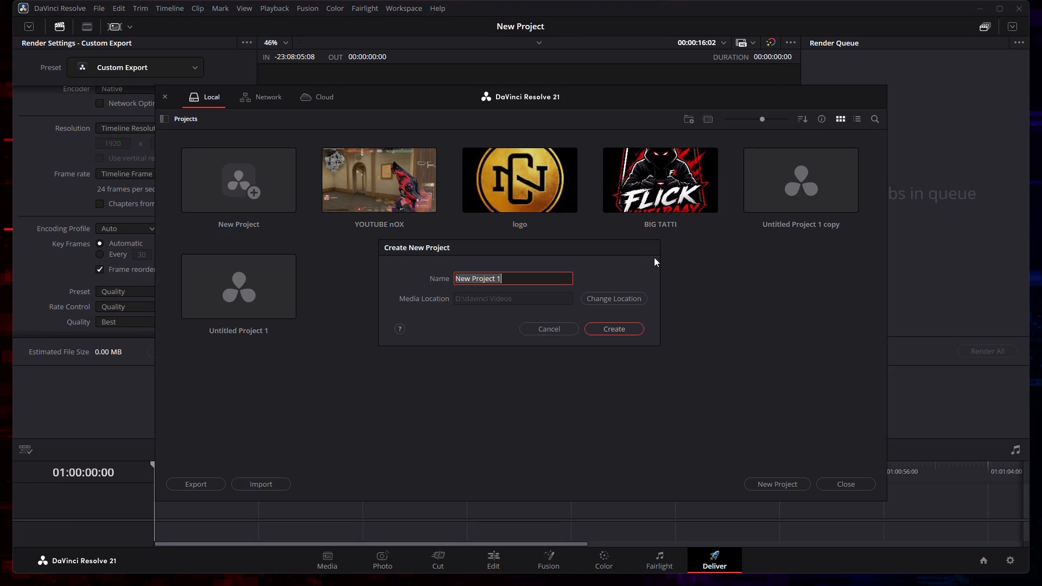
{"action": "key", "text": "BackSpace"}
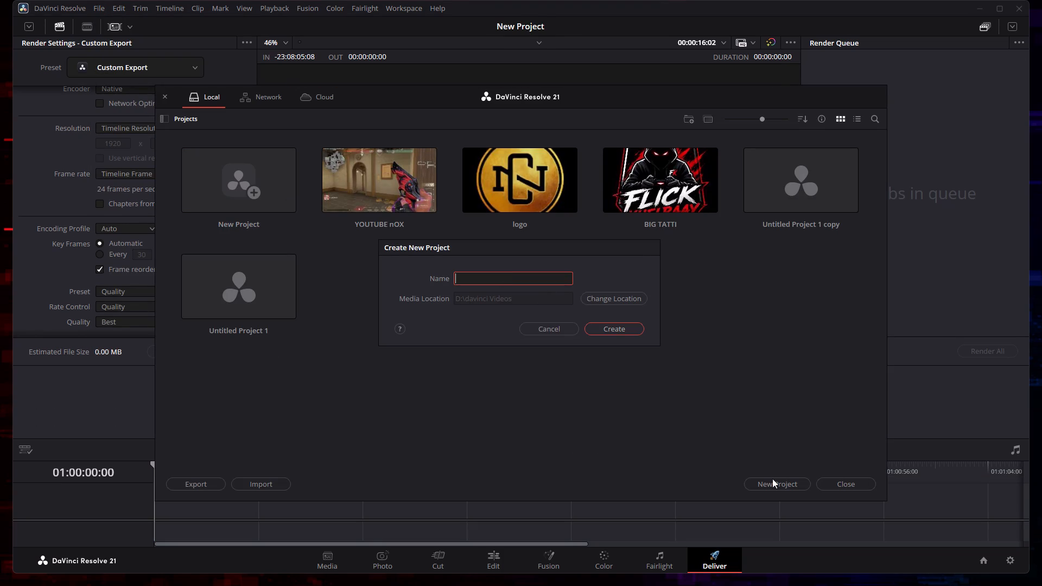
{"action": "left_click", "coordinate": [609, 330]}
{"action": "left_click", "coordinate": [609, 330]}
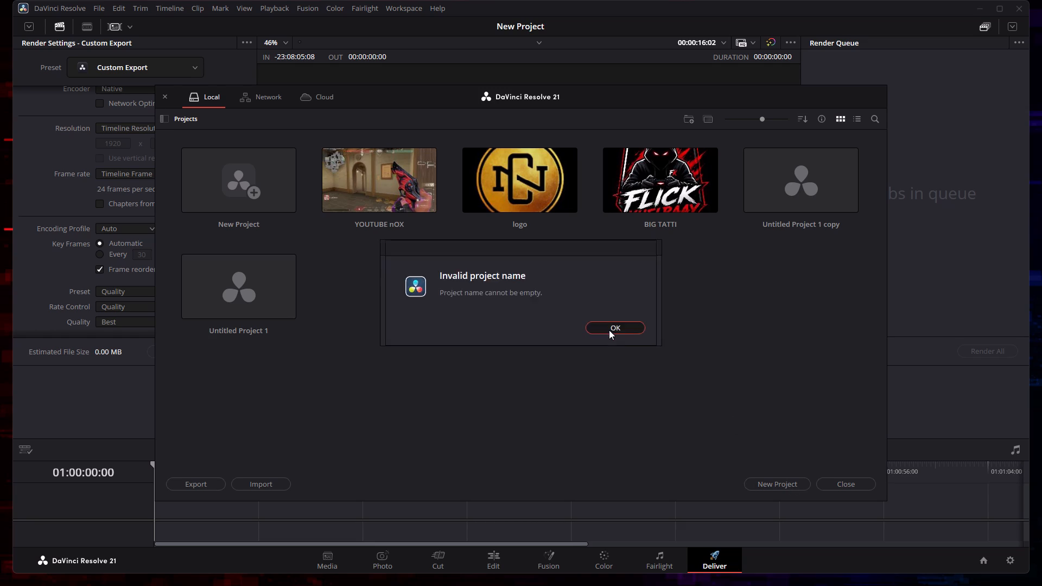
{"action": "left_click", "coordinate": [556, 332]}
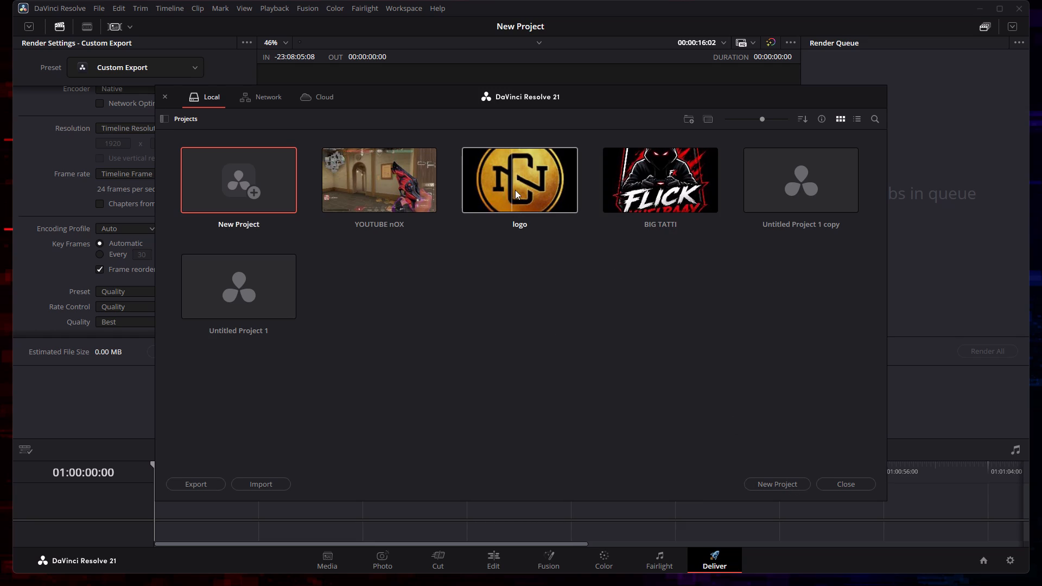
Open the existing project Untitled Project 1 copy from the local project library.
{"action": "left_click", "coordinate": [530, 181]}
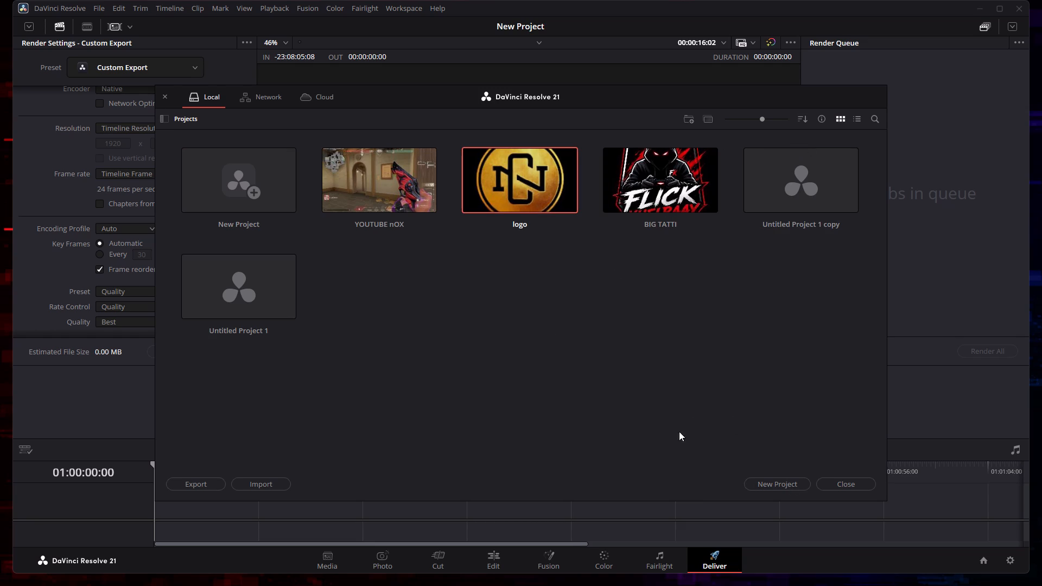
{"action": "left_click", "coordinate": [803, 194]}
{"action": "double_click", "coordinate": [807, 205]}
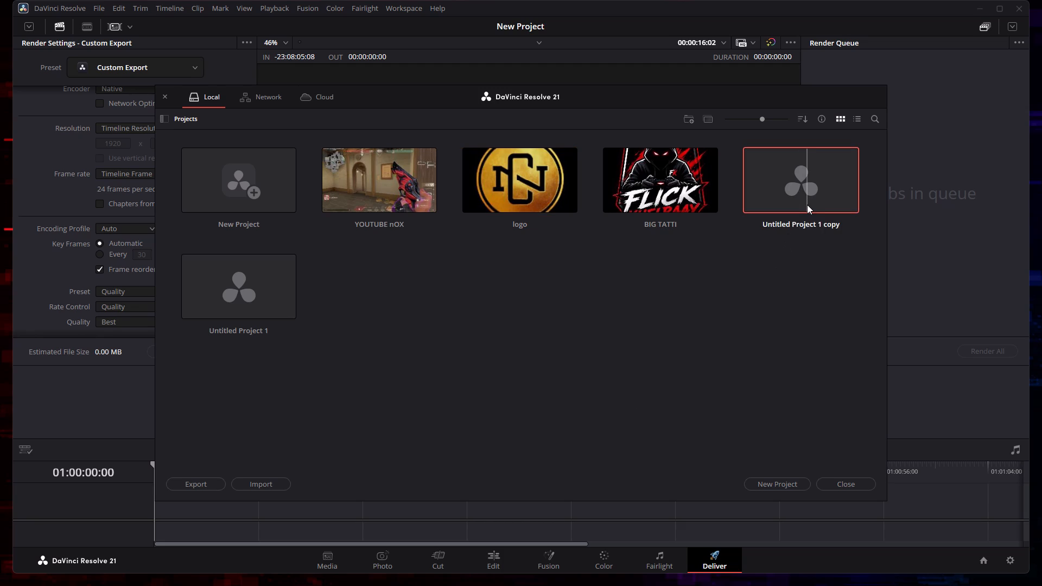
{"action": "left_click", "coordinate": [613, 336]}
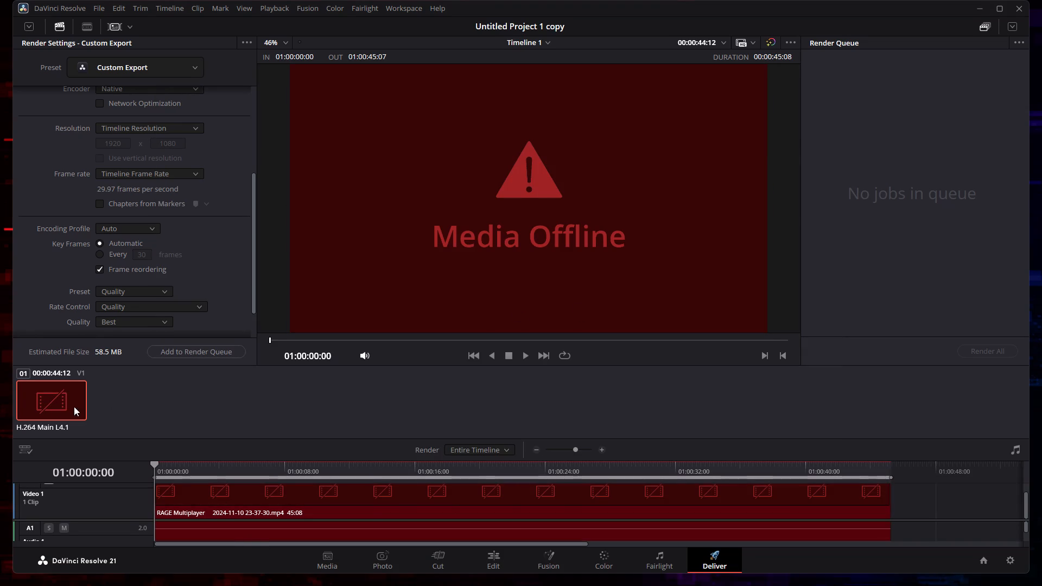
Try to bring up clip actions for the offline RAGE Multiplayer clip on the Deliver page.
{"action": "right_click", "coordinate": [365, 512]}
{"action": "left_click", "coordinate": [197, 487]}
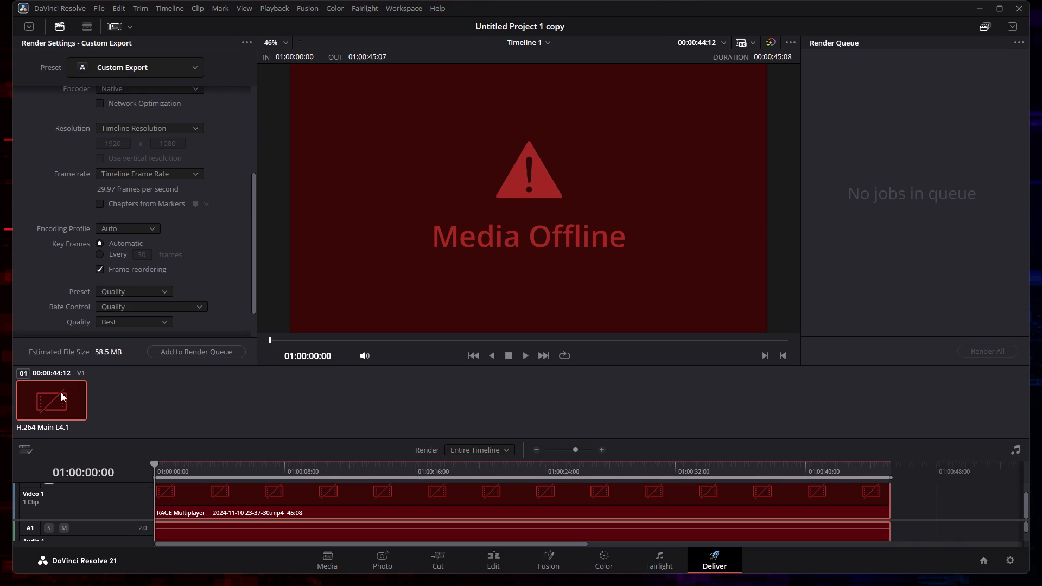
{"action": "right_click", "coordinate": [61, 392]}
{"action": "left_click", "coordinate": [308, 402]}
Hide the clip thumbnail strip on the Deliver page.
{"action": "left_click", "coordinate": [114, 24]}
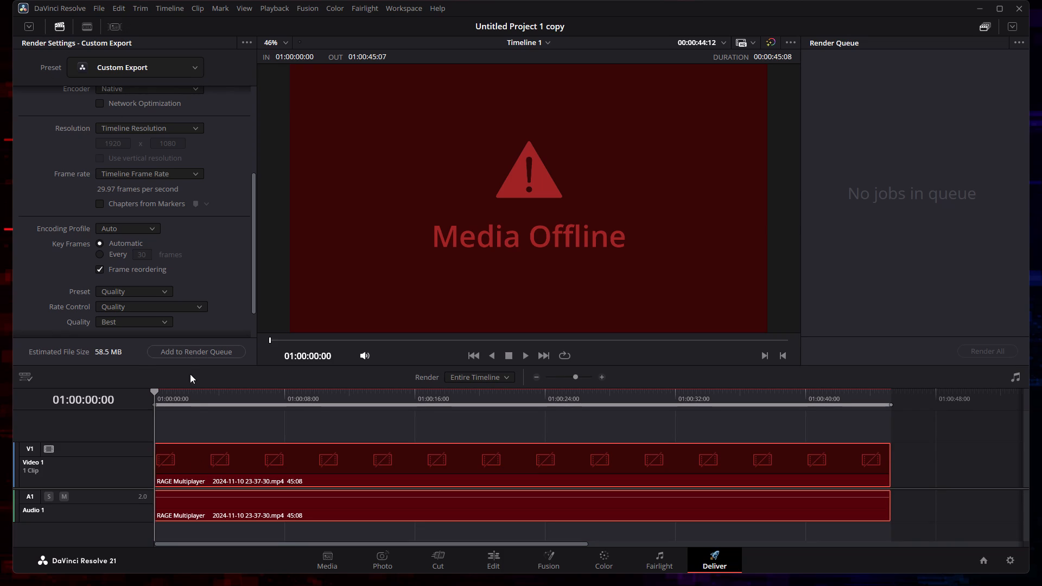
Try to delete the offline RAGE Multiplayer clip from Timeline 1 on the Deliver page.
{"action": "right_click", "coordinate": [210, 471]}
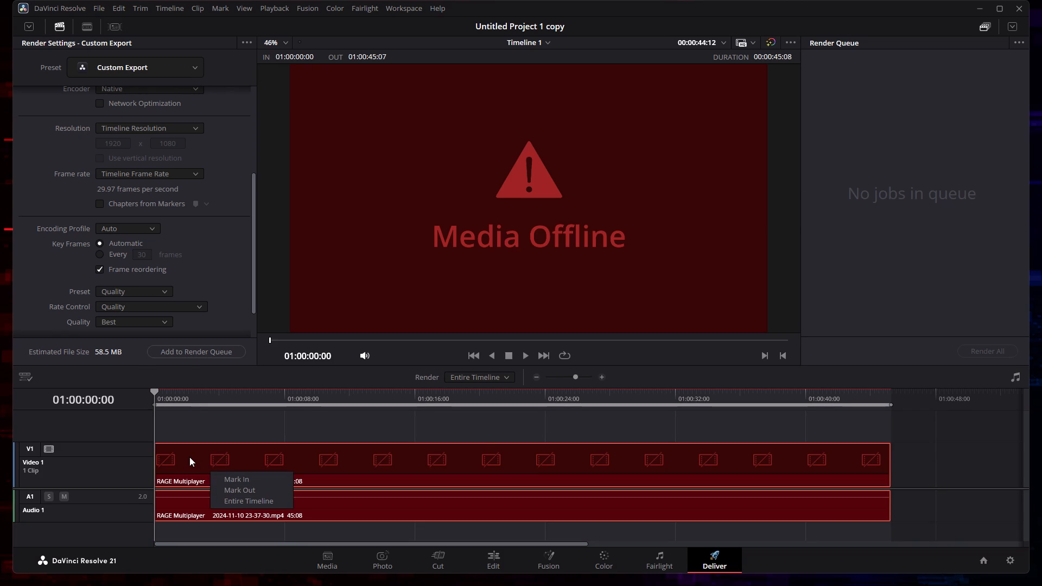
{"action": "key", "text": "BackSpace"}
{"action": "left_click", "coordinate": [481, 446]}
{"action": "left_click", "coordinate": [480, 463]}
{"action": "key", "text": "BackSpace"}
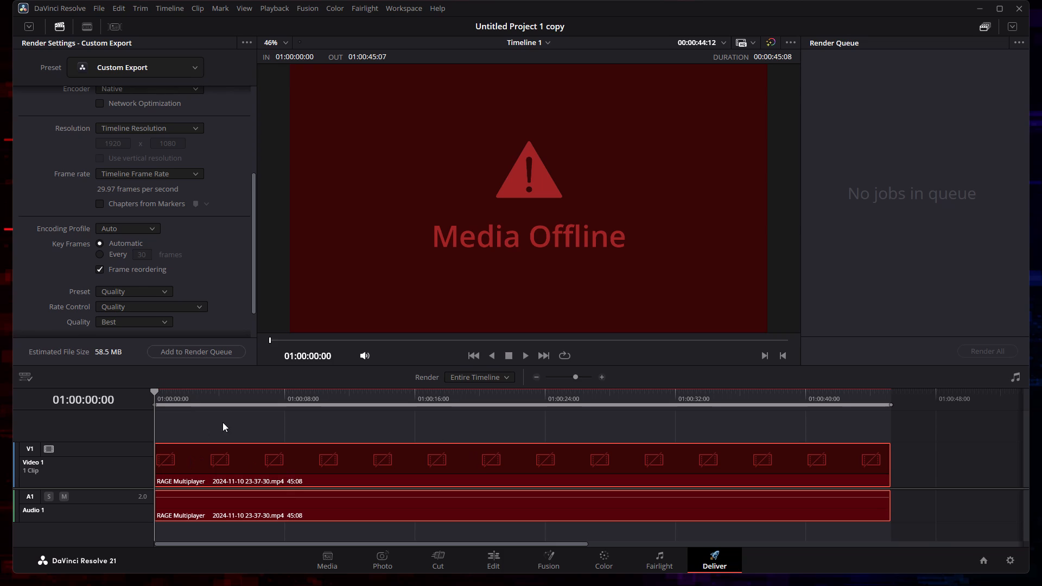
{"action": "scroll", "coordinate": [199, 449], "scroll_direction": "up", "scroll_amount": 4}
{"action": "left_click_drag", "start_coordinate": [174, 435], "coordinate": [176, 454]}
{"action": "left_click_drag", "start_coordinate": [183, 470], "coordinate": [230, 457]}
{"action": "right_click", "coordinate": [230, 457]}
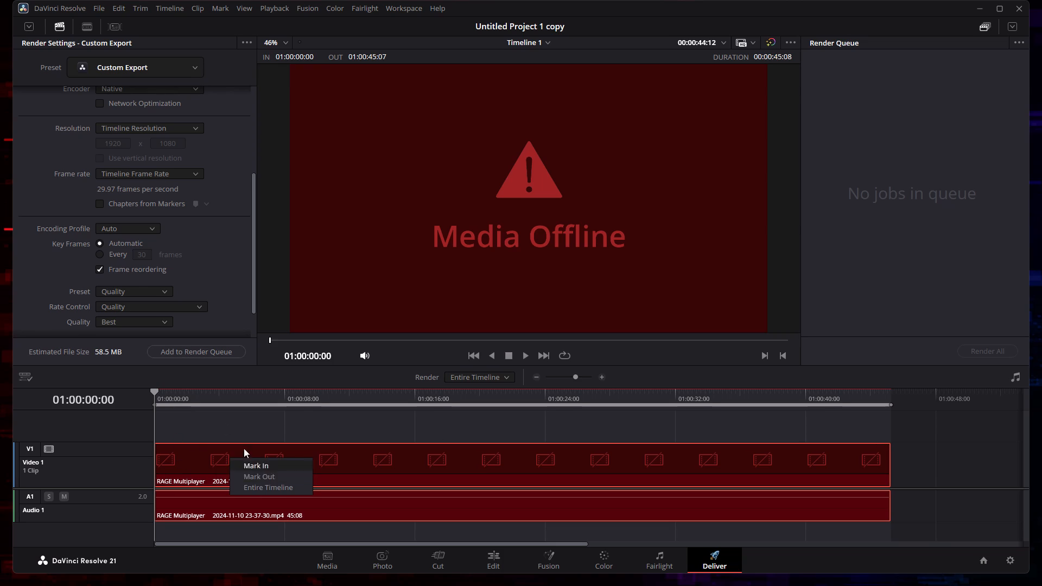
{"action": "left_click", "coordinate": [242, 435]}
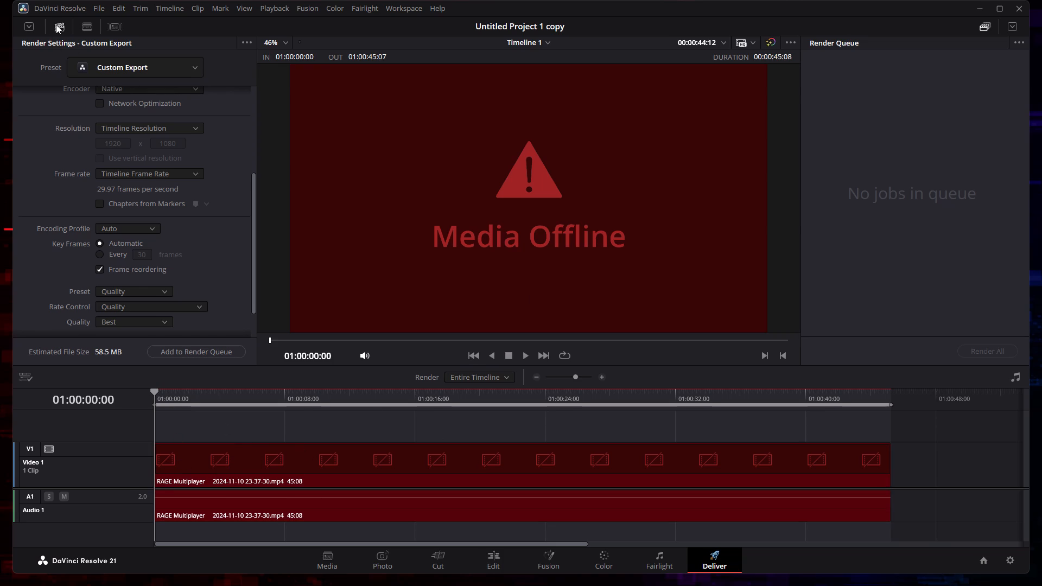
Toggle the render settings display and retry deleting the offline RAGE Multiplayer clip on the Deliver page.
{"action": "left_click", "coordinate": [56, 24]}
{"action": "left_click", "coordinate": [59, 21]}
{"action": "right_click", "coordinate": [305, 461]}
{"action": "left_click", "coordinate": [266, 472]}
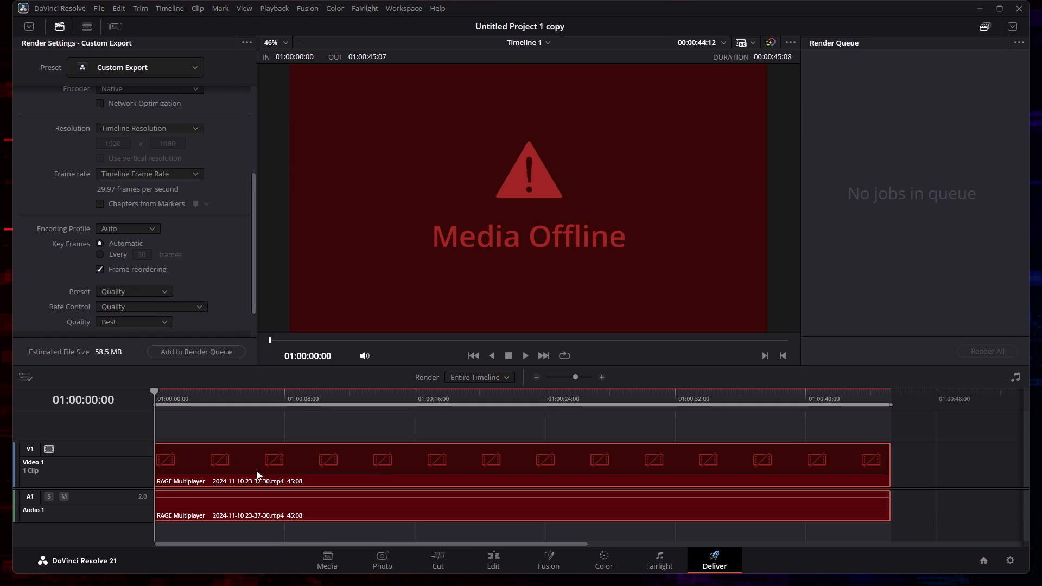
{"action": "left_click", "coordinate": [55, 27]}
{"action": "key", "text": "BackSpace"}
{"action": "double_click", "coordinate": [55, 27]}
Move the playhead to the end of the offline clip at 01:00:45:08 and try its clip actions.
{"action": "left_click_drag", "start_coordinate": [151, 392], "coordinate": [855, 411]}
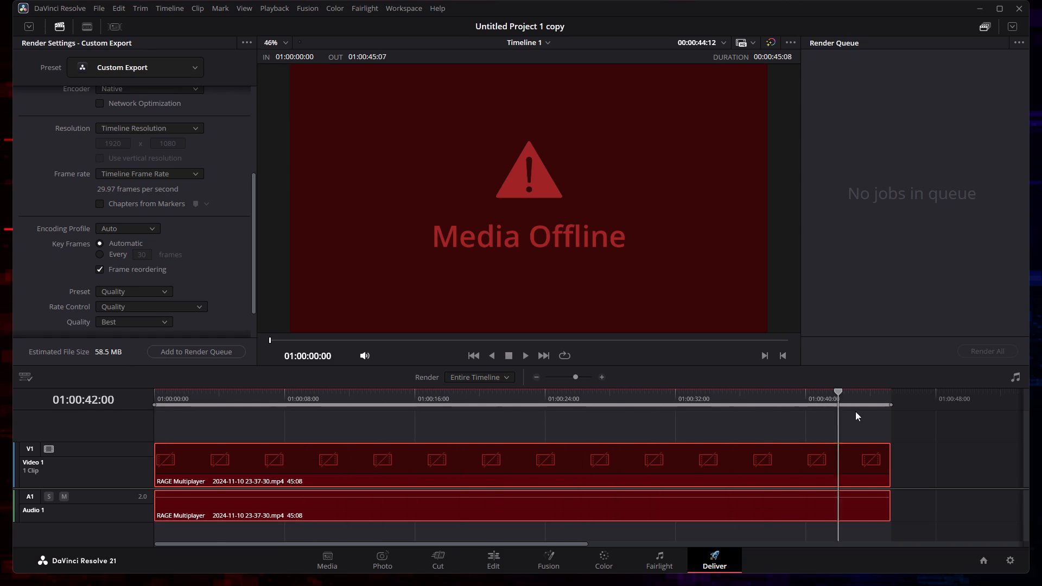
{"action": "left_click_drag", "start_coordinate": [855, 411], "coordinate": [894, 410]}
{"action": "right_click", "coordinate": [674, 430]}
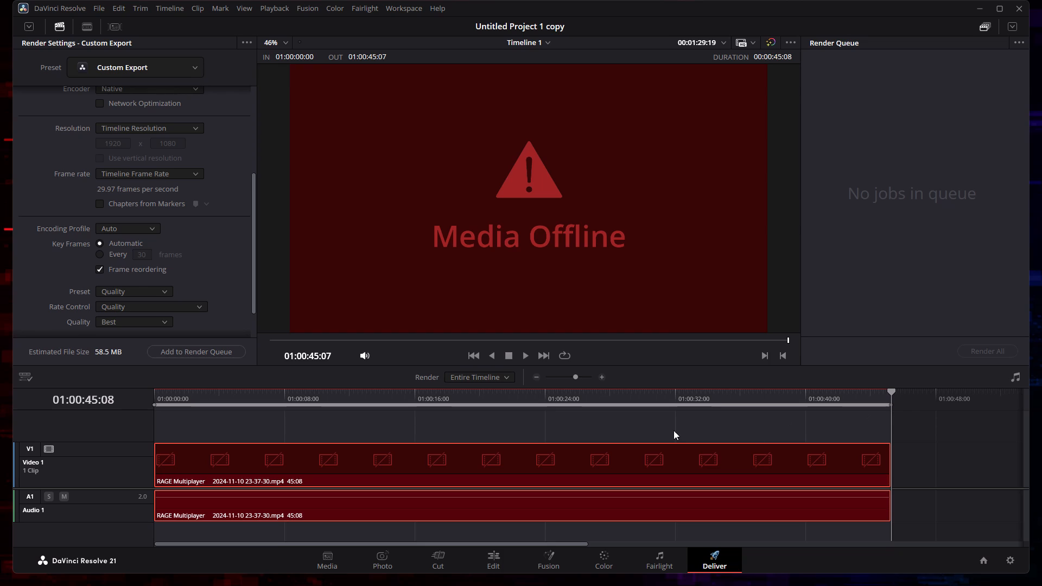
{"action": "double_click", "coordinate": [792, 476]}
Switch to the Edit page and delete the offline RAGE Multiplayer clip with its linked audio from Timeline 1.
{"action": "left_click", "coordinate": [488, 559]}
{"action": "right_click", "coordinate": [584, 450]}
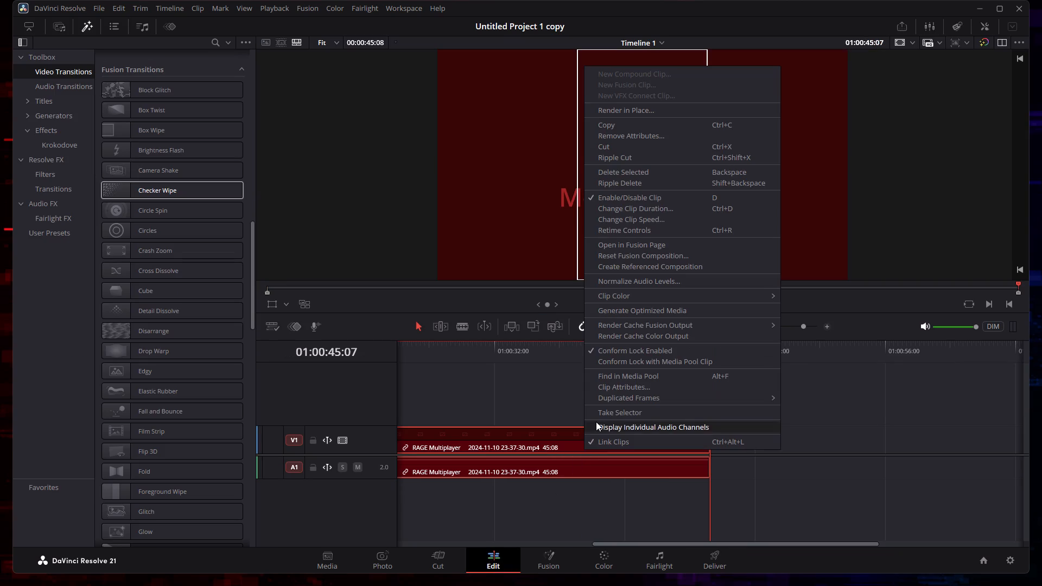
{"action": "left_click", "coordinate": [601, 172]}
{"action": "key", "text": "BackSpace"}
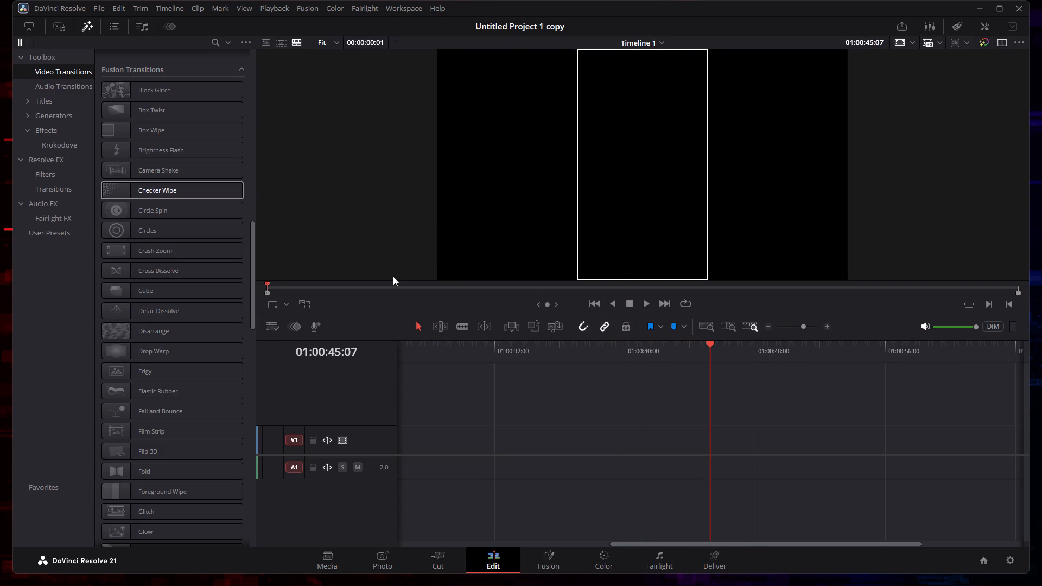
Return the playhead to the start of Timeline 1 at 01:00:00:00.
{"action": "left_click_drag", "start_coordinate": [713, 345], "coordinate": [350, 349]}
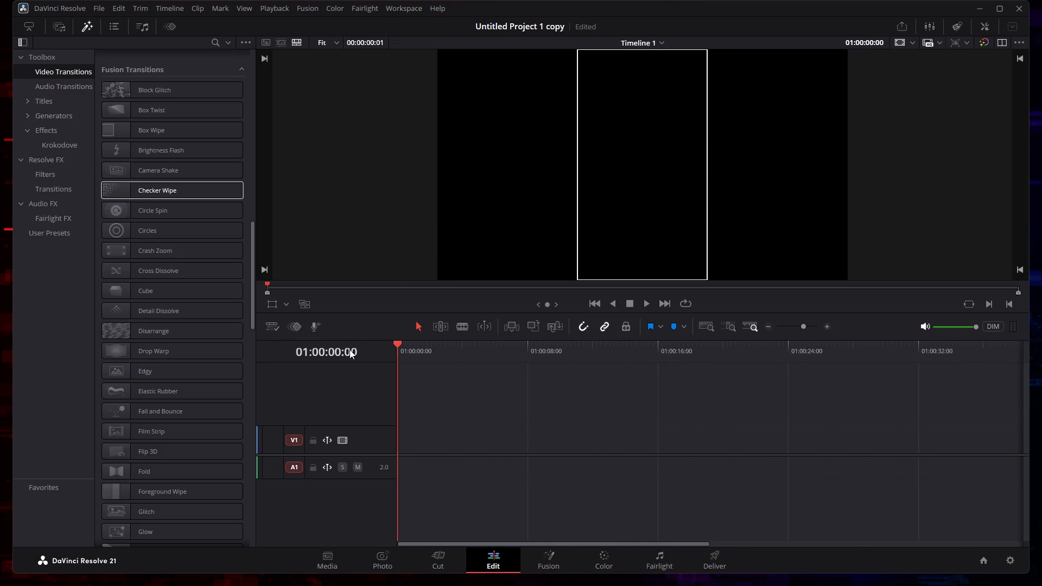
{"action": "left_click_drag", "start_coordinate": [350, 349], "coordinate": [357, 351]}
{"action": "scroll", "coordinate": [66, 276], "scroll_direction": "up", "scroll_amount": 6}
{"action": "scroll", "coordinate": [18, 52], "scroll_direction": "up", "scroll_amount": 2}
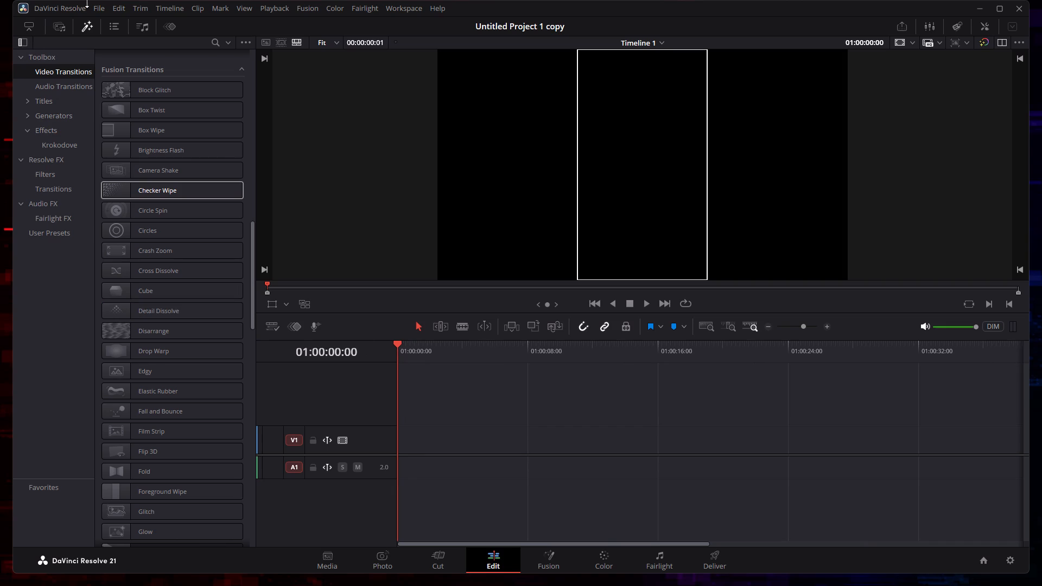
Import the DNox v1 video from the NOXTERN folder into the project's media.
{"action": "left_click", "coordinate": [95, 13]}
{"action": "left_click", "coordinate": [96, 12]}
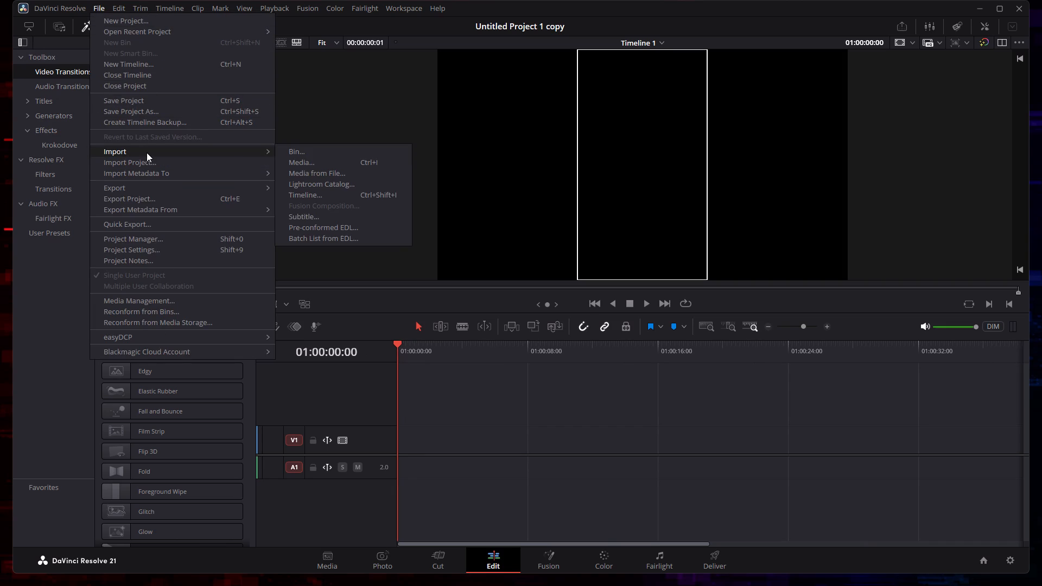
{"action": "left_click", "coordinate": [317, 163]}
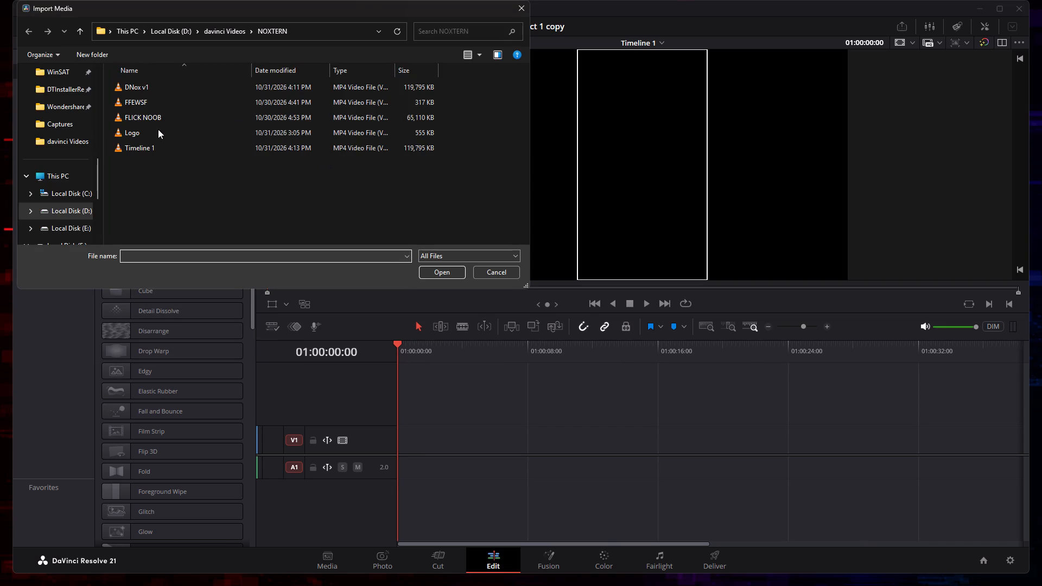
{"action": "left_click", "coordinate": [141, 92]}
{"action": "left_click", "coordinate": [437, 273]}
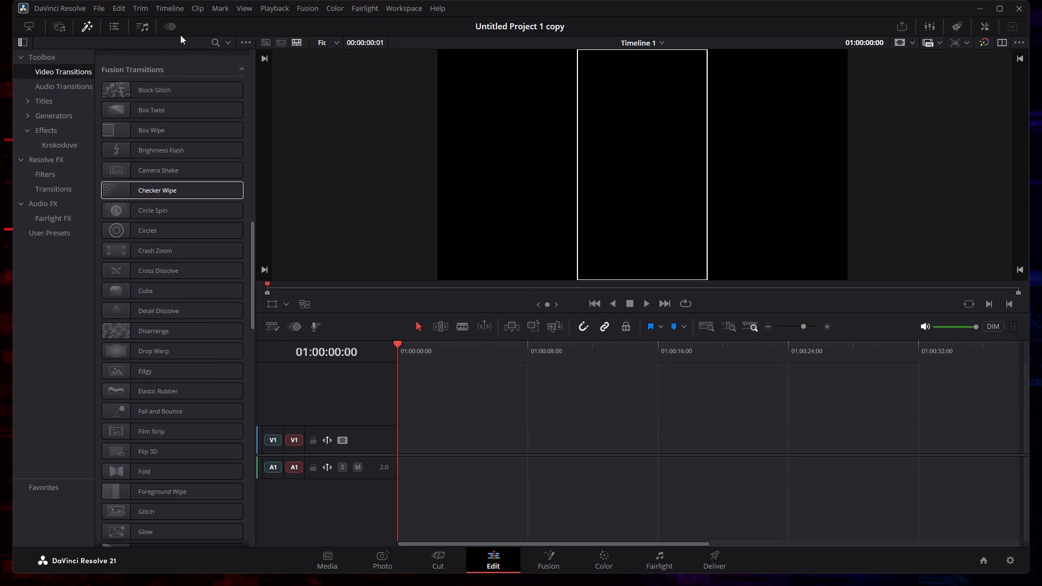
Switch to the Media page and import noxv2.mp4 from the davinci Videos folder on drive D.
{"action": "scroll", "coordinate": [148, 151], "scroll_direction": "up", "scroll_amount": 12}
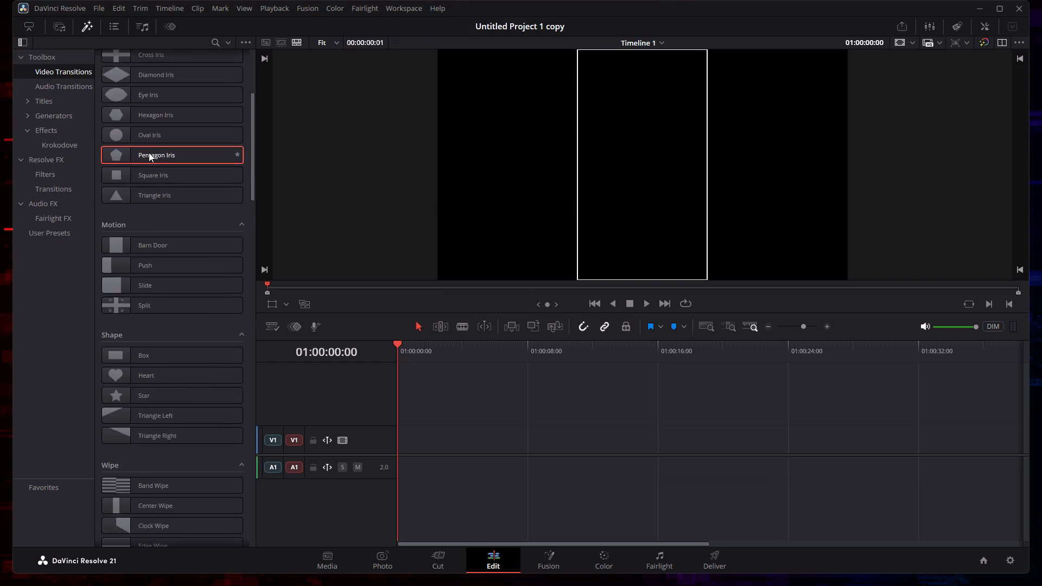
{"action": "scroll", "coordinate": [149, 152], "scroll_direction": "up", "scroll_amount": 11}
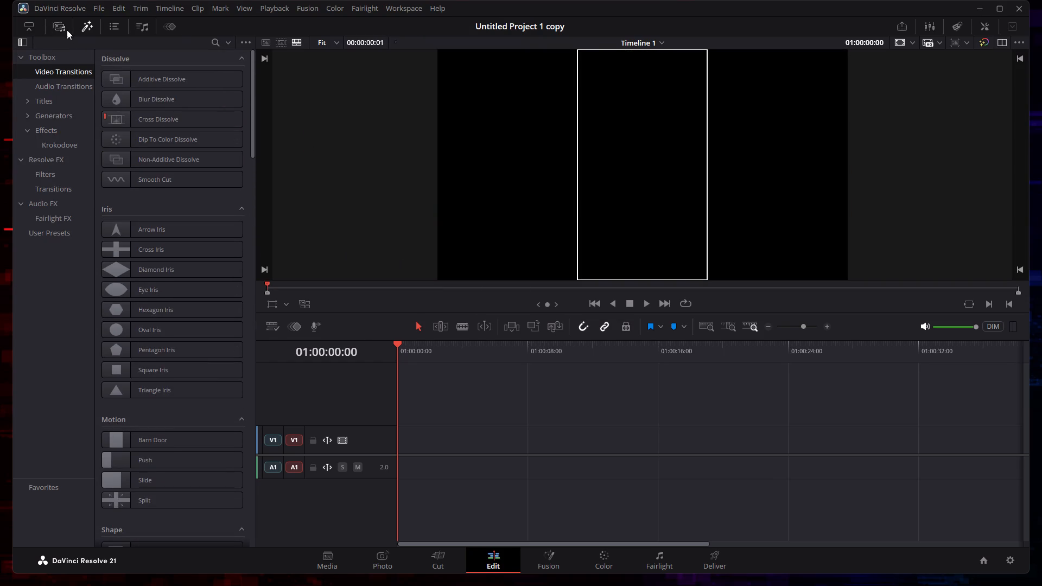
{"action": "left_click", "coordinate": [320, 553]}
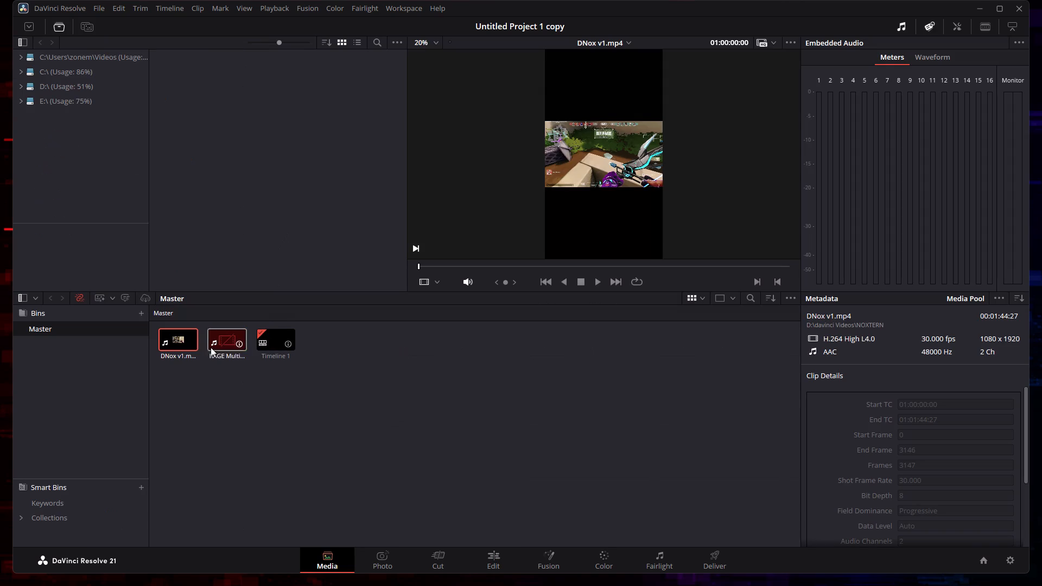
{"action": "left_click", "coordinate": [100, 10]}
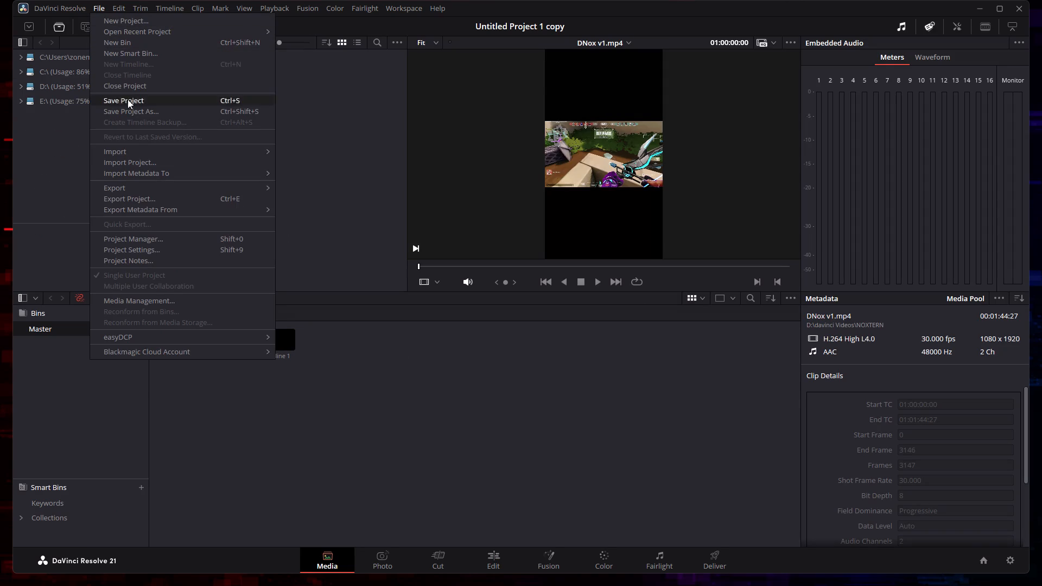
{"action": "left_click", "coordinate": [305, 159]}
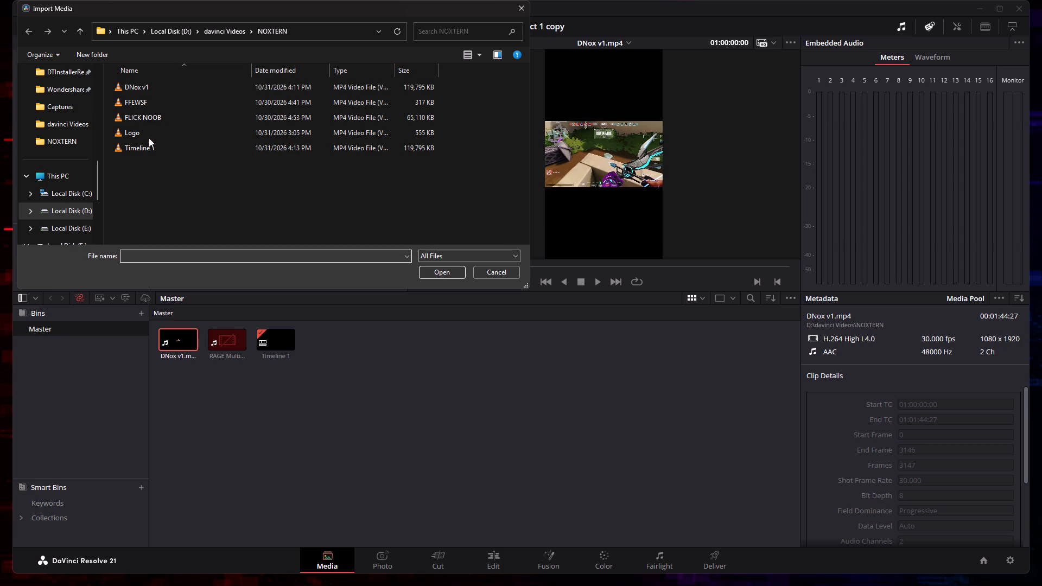
{"action": "left_click", "coordinate": [27, 28]}
{"action": "left_click", "coordinate": [236, 29]}
{"action": "left_click", "coordinate": [145, 158]}
{"action": "left_click", "coordinate": [455, 276]}
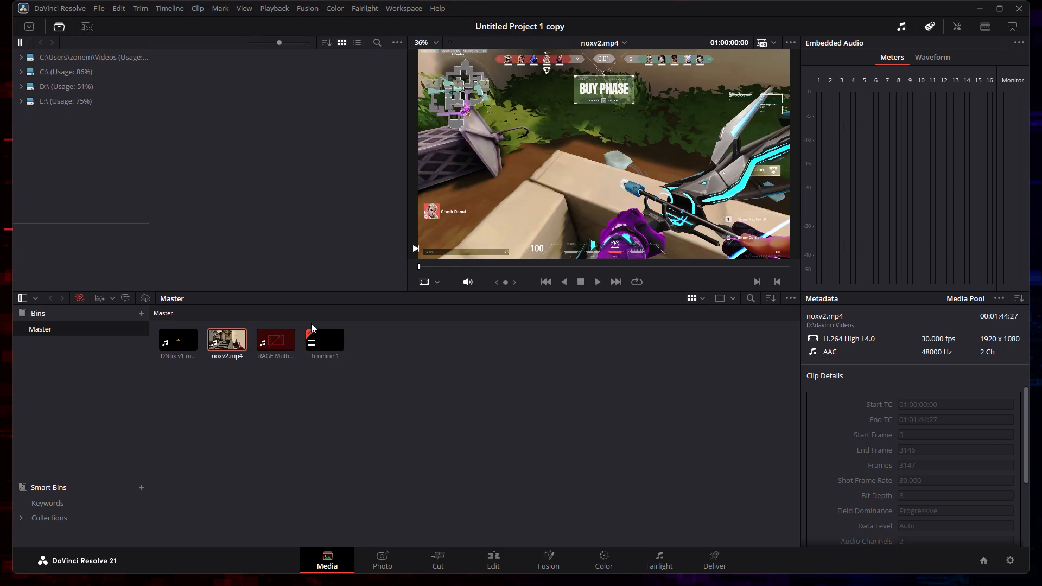
Remove the offline RAGE Multiplayer clip from the Master bin.
{"action": "right_click", "coordinate": [271, 341]}
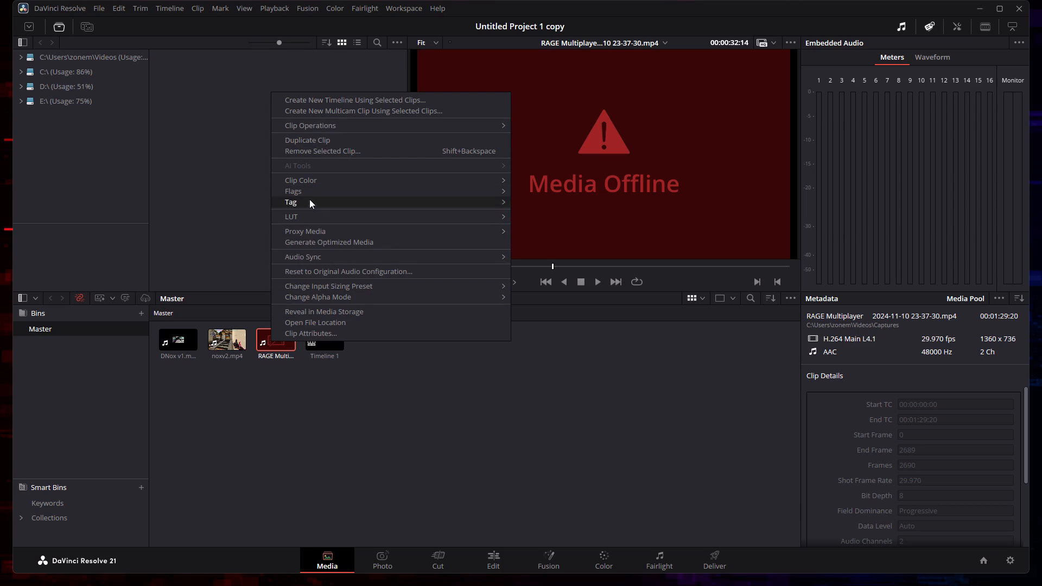
{"action": "left_click", "coordinate": [315, 152]}
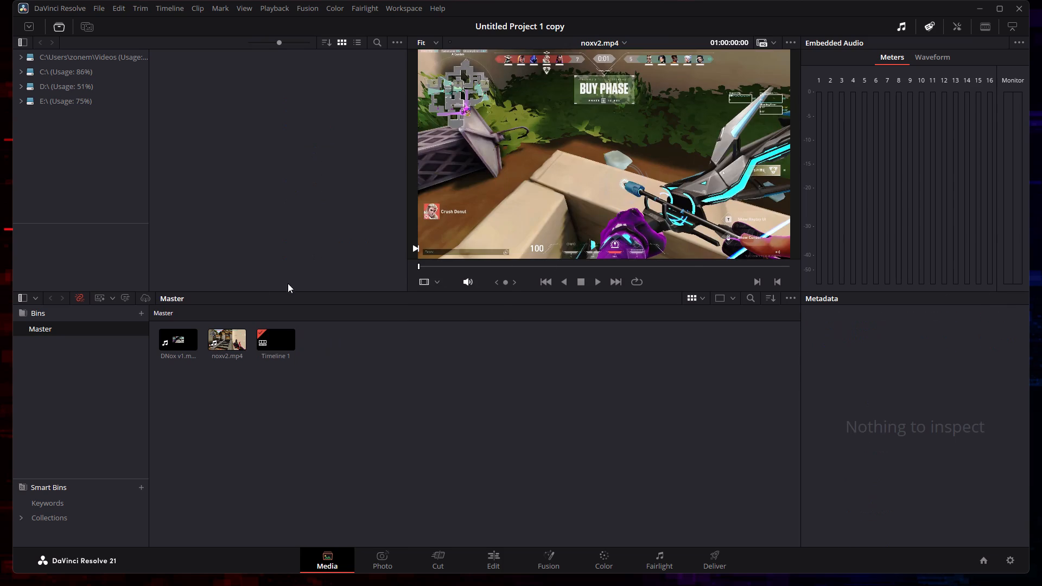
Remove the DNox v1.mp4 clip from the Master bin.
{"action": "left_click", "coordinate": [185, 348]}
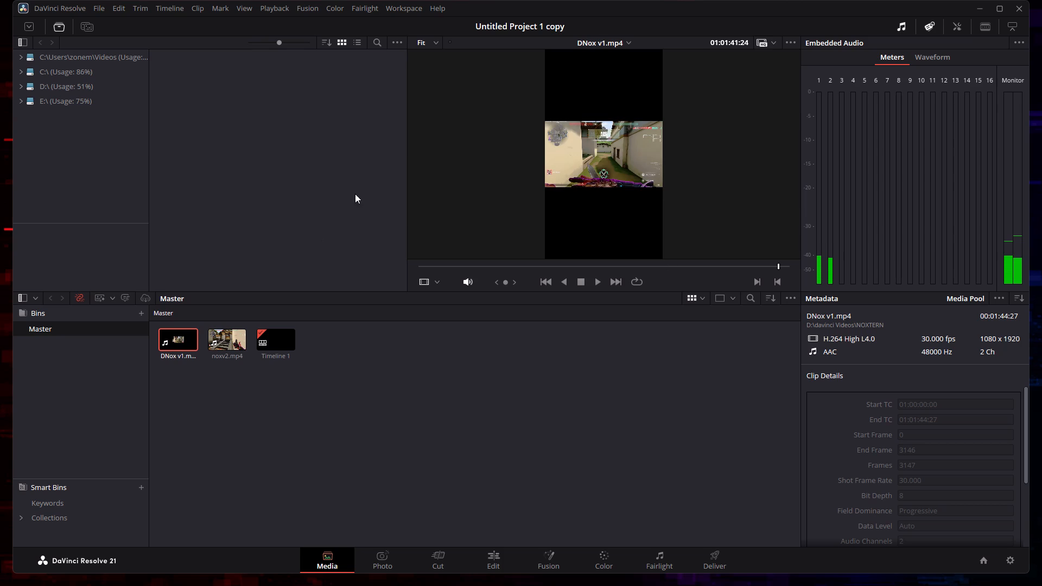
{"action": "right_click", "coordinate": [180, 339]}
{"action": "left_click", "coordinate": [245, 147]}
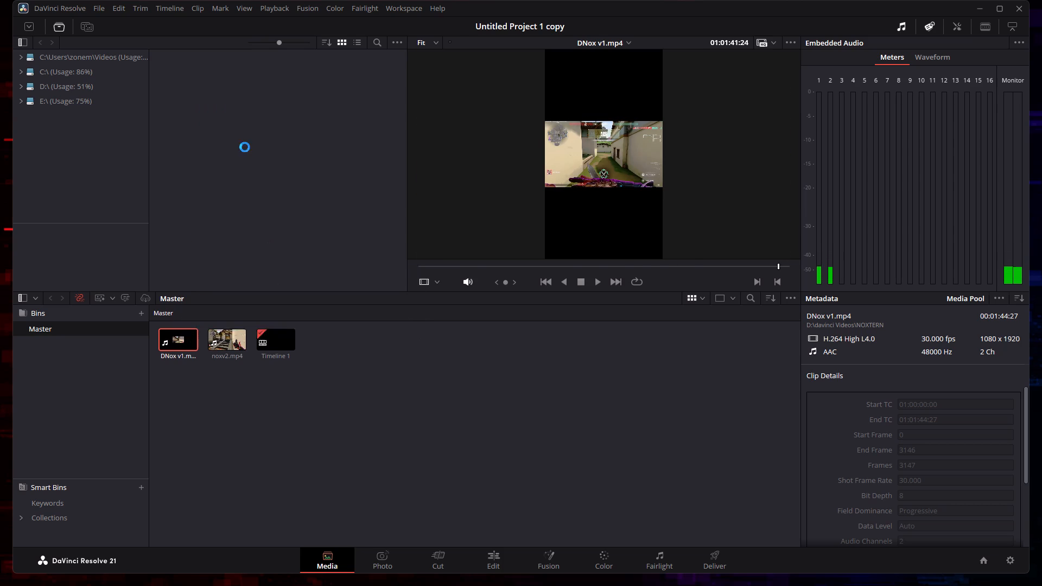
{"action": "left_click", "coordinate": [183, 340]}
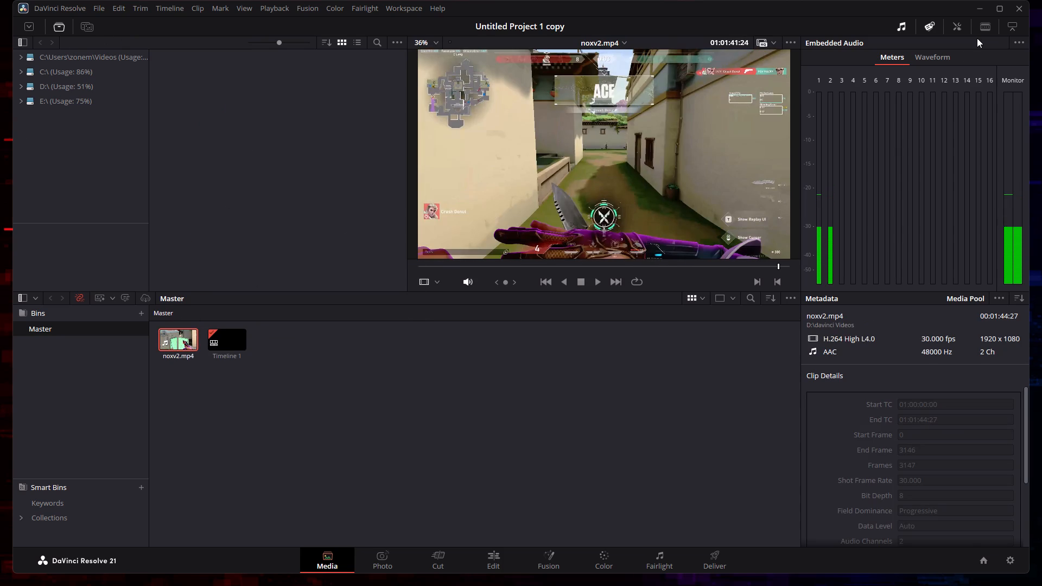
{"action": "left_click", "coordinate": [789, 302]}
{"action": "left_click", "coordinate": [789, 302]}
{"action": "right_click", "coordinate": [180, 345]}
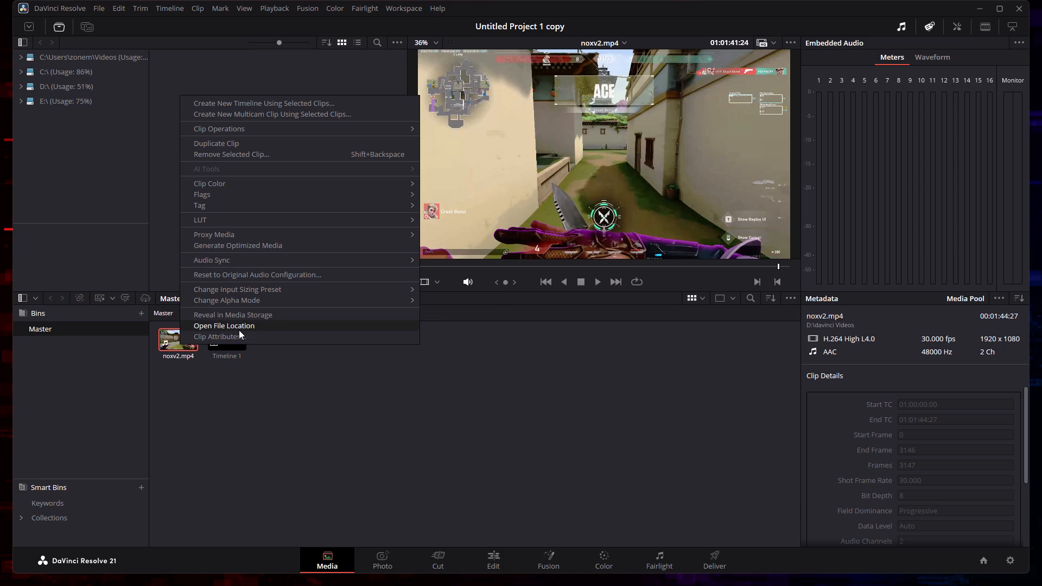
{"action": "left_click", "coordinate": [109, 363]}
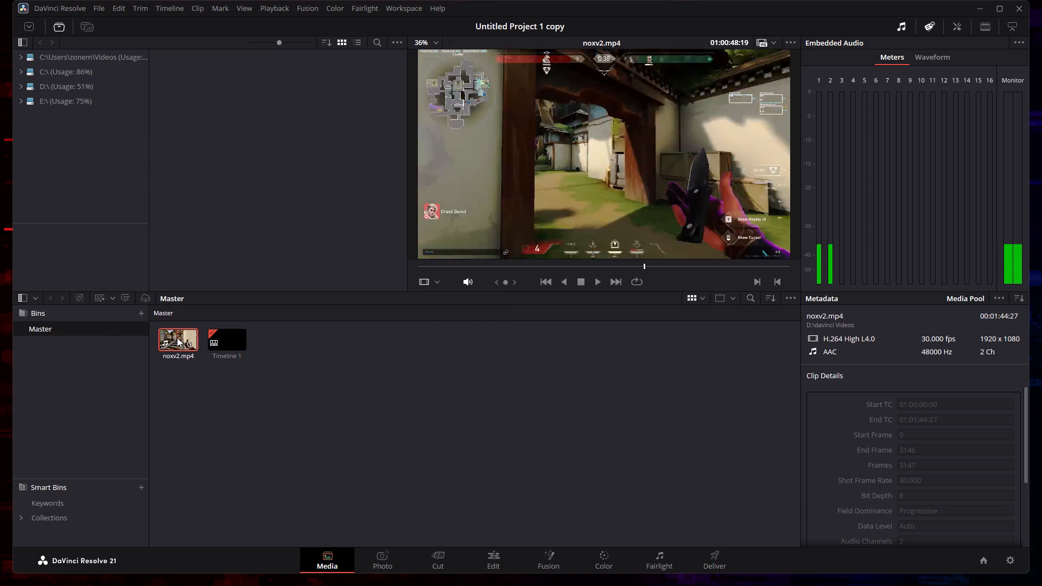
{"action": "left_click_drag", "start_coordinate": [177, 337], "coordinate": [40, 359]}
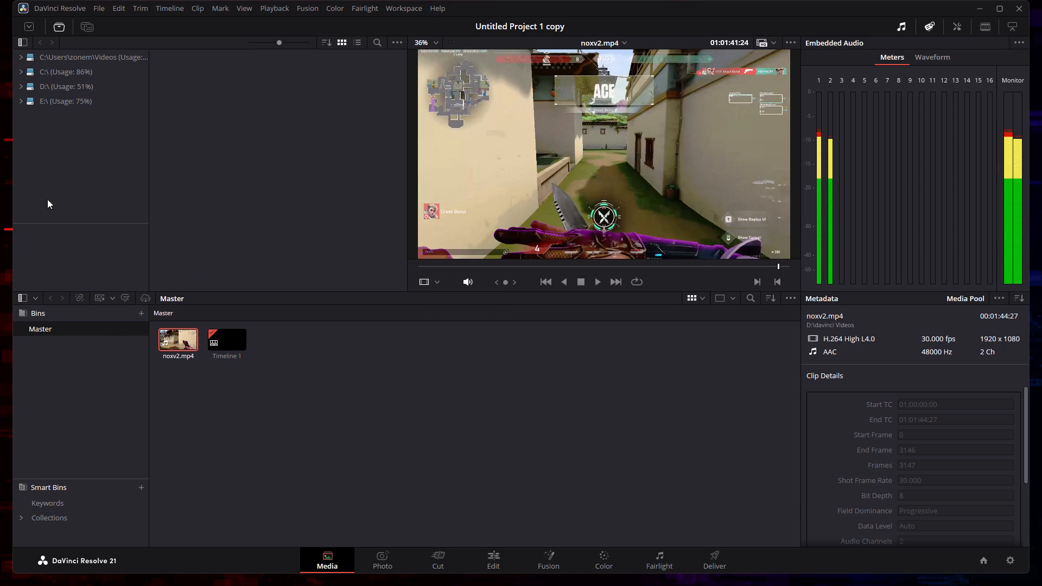
Switch to the Edit page and show the Inspector.
{"action": "left_click", "coordinate": [481, 563]}
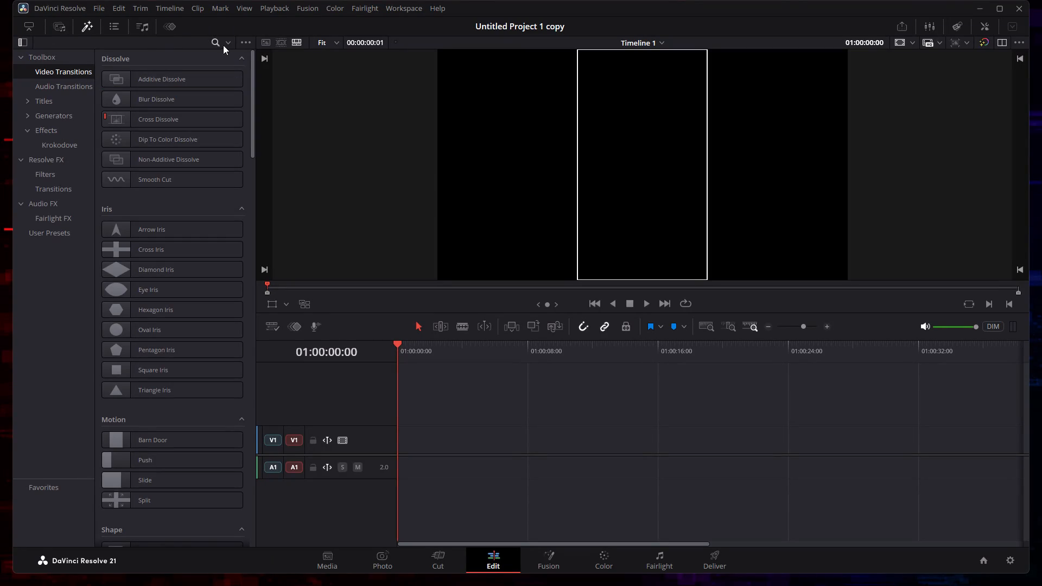
{"action": "left_click", "coordinate": [989, 23]}
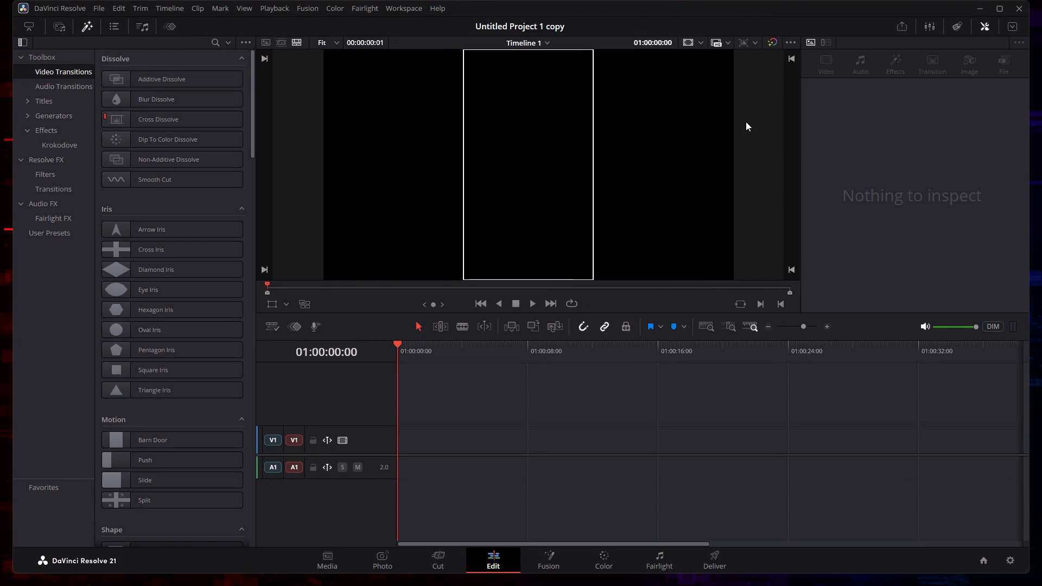
Show the media pool and place noxv2.mp4 with its audio on tracks V1 and A1 at the start of Timeline 1.
{"action": "left_click", "coordinate": [84, 18]}
{"action": "left_click", "coordinate": [62, 28]}
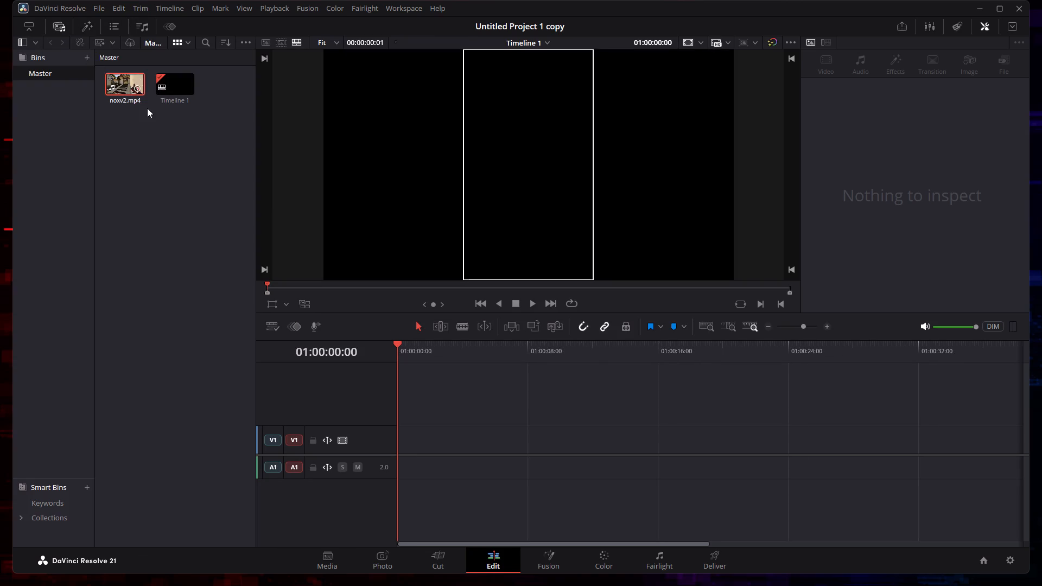
{"action": "left_click_drag", "start_coordinate": [123, 80], "coordinate": [395, 421]}
{"action": "left_click_drag", "start_coordinate": [503, 410], "coordinate": [500, 430]}
{"action": "left_click", "coordinate": [513, 393]}
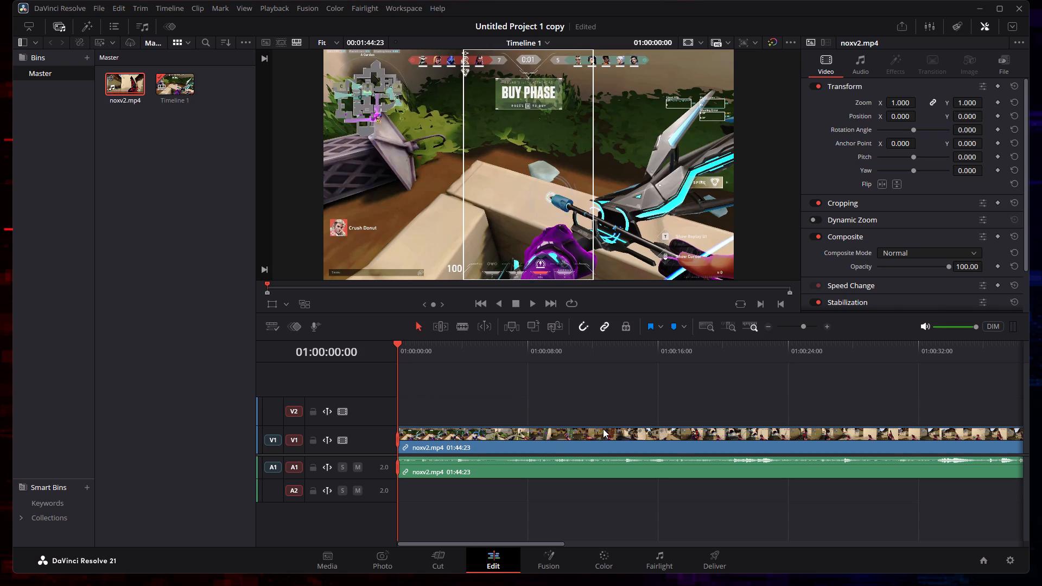
Scrub Timeline 1 through the noxv2.mp4 footage to 01:00:24:18.
{"action": "left_click_drag", "start_coordinate": [397, 341], "coordinate": [616, 356]}
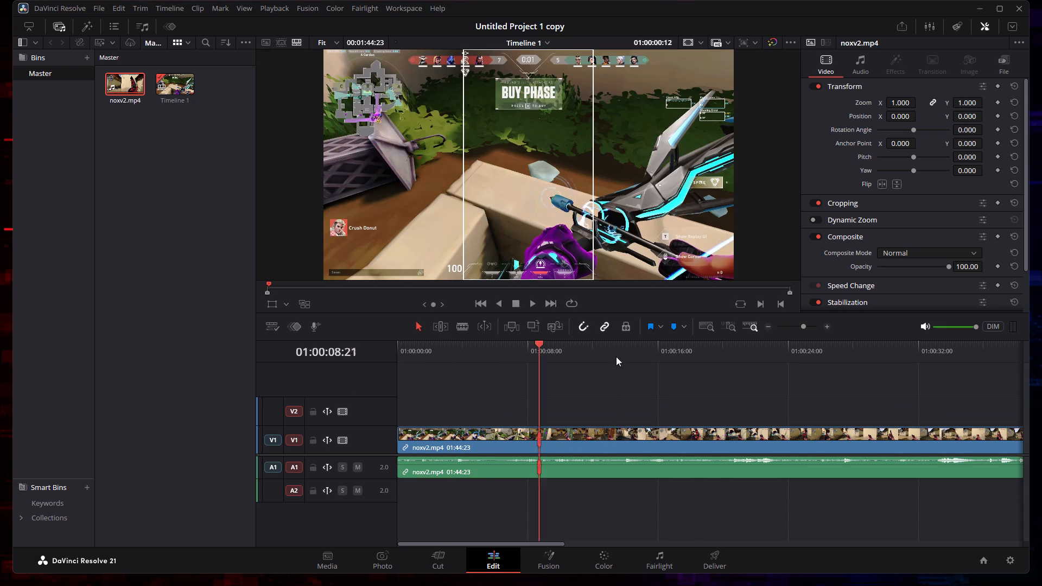
{"action": "left_click_drag", "start_coordinate": [616, 356], "coordinate": [798, 359]}
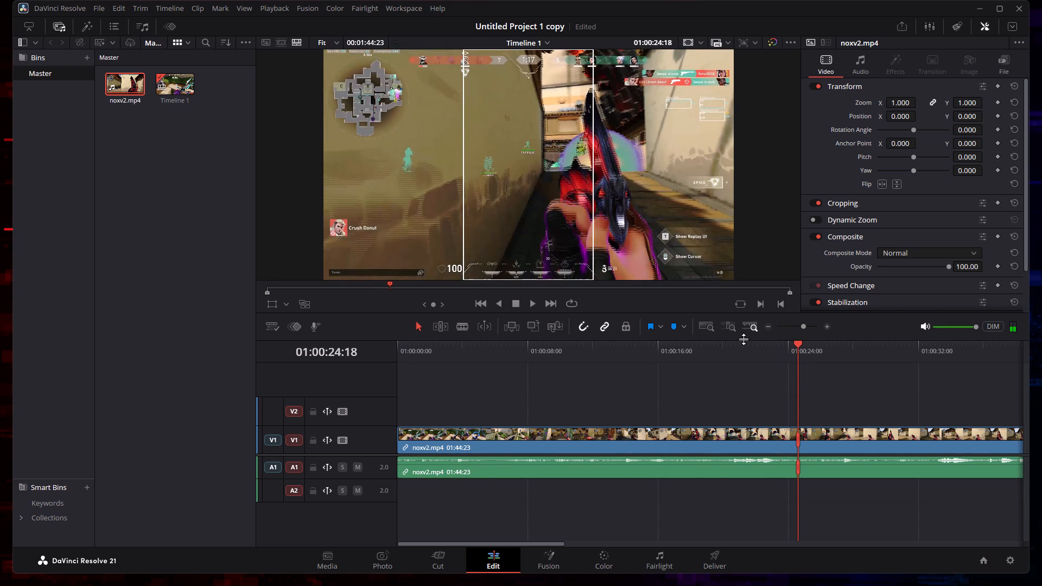
{"action": "left_click_drag", "start_coordinate": [744, 339], "coordinate": [742, 345]}
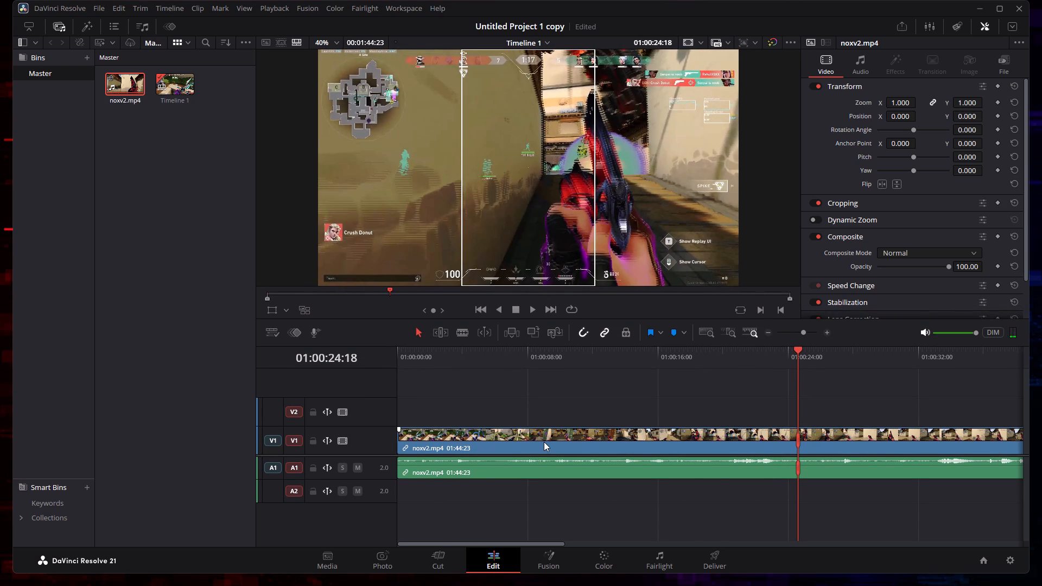
Adjust the video track height in Timeline 1 so the clip thumbnails and the Video 1 and Video 2 names show.
{"action": "scroll", "coordinate": [544, 442], "scroll_direction": "down", "scroll_amount": 1, "text": "ctrl"}
{"action": "scroll", "coordinate": [544, 442], "scroll_direction": "up", "scroll_amount": 1, "text": "ctrl"}
{"action": "scroll", "coordinate": [544, 442], "scroll_direction": "down", "scroll_amount": 2, "text": "alt"}
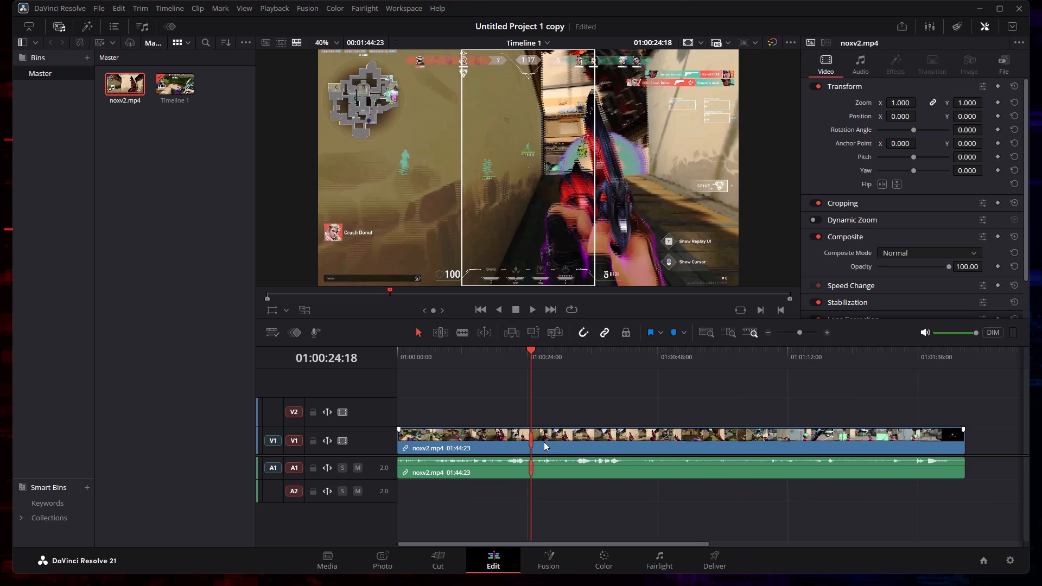
{"action": "scroll", "coordinate": [544, 442], "scroll_direction": "up", "scroll_amount": 2, "text": "alt"}
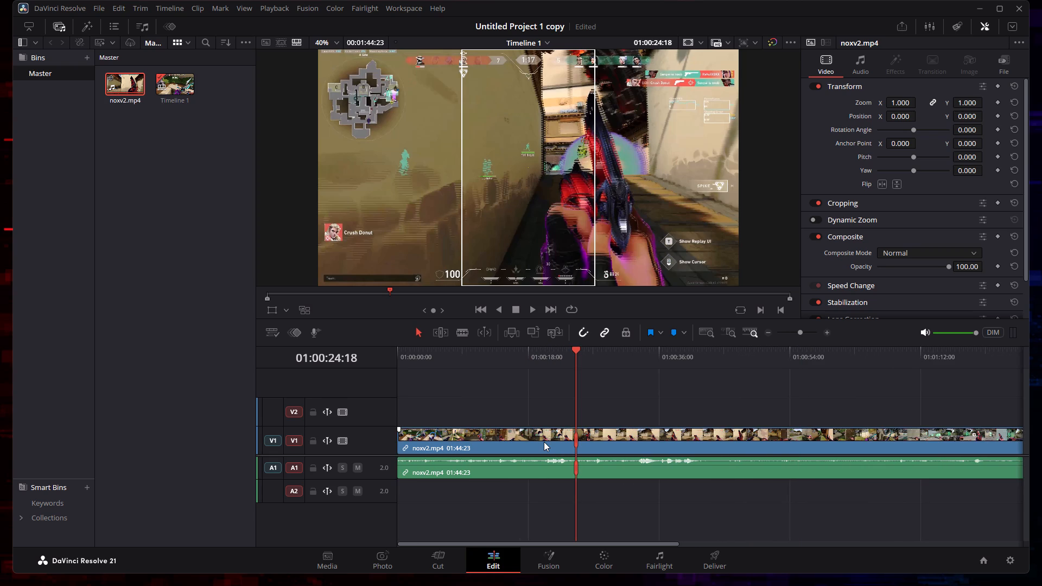
{"action": "scroll", "coordinate": [544, 442], "scroll_direction": "up", "scroll_amount": 9, "text": "shift"}
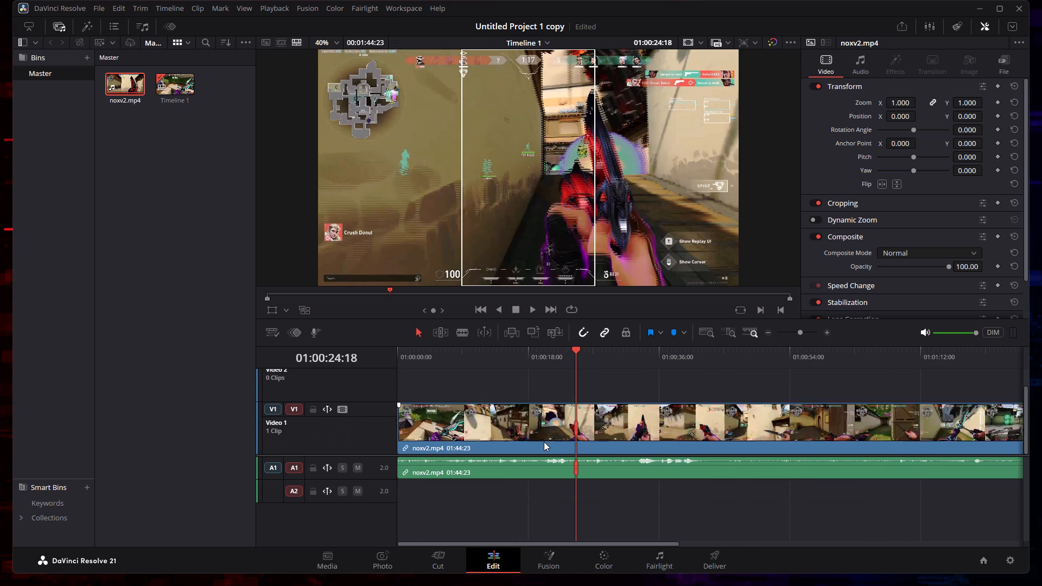
{"action": "scroll", "coordinate": [544, 442], "scroll_direction": "up", "scroll_amount": 14, "text": "shift"}
{"action": "scroll", "coordinate": [544, 442], "scroll_direction": "down", "scroll_amount": 8, "text": "shift"}
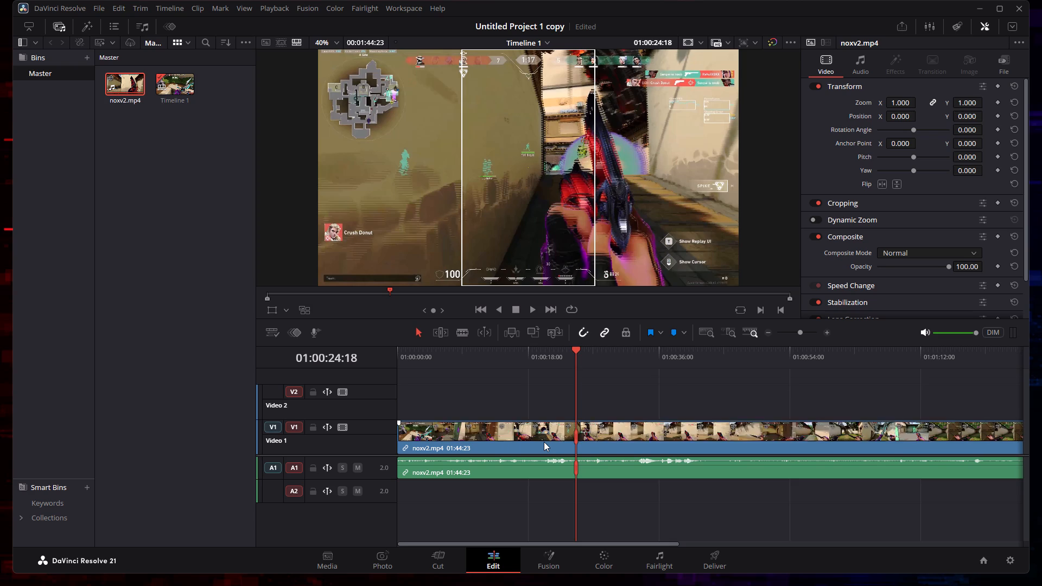
{"action": "scroll", "coordinate": [544, 442], "scroll_direction": "down", "scroll_amount": 8, "text": "shift"}
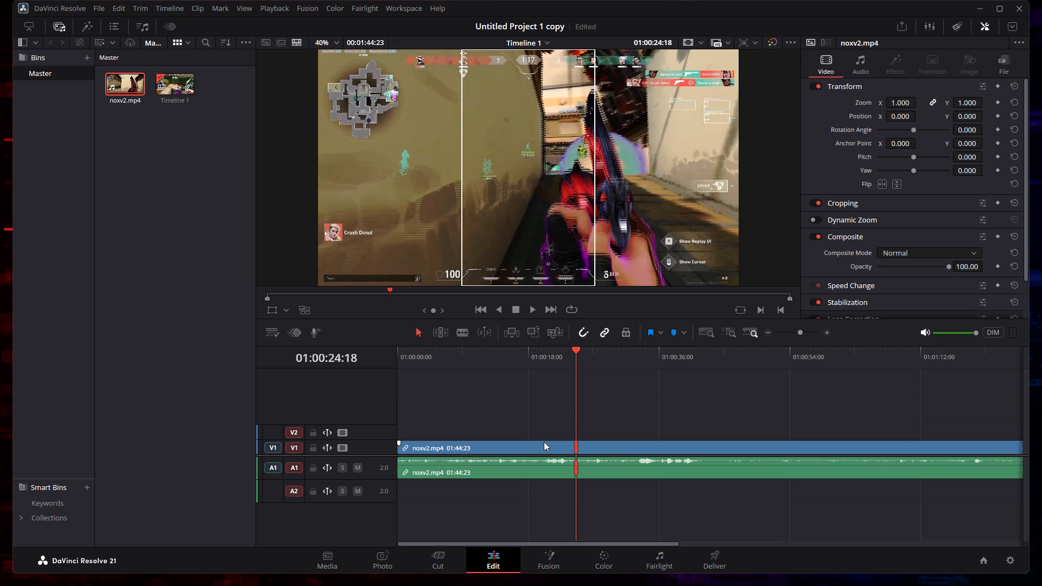
{"action": "scroll", "coordinate": [544, 442], "scroll_direction": "up", "scroll_amount": 7, "text": "shift"}
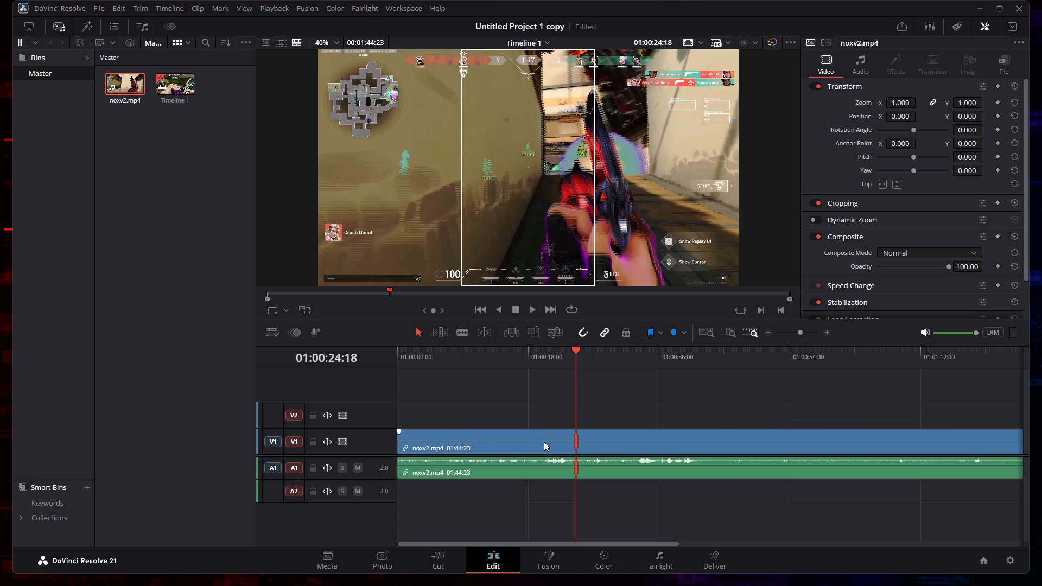
{"action": "scroll", "coordinate": [544, 442], "scroll_direction": "up", "scroll_amount": 2, "text": "shift"}
{"action": "scroll", "coordinate": [544, 442], "scroll_direction": "down", "scroll_amount": 1, "text": "shift"}
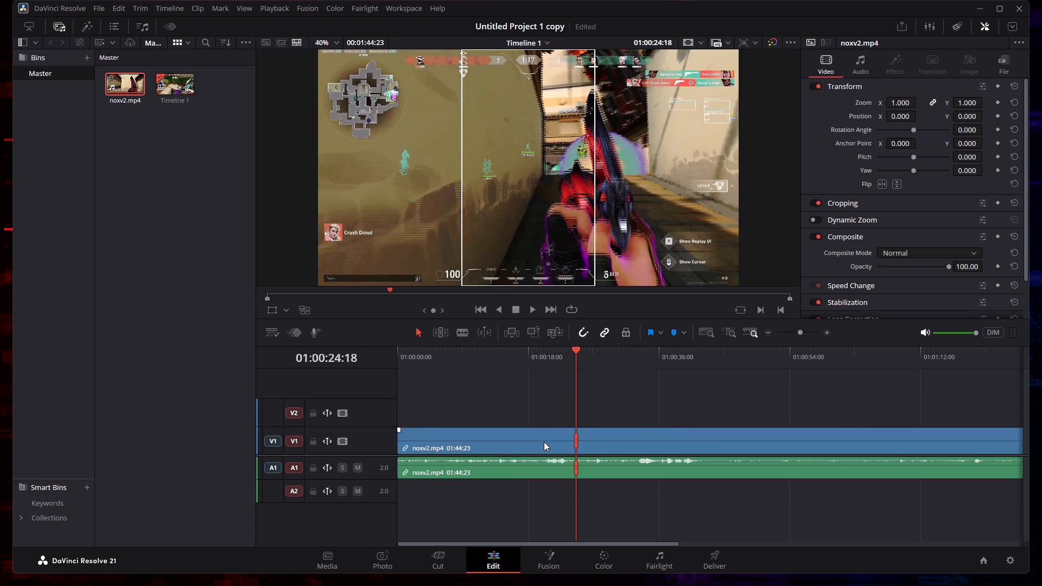
{"action": "scroll", "coordinate": [544, 442], "scroll_direction": "up", "scroll_amount": 1, "text": "shift"}
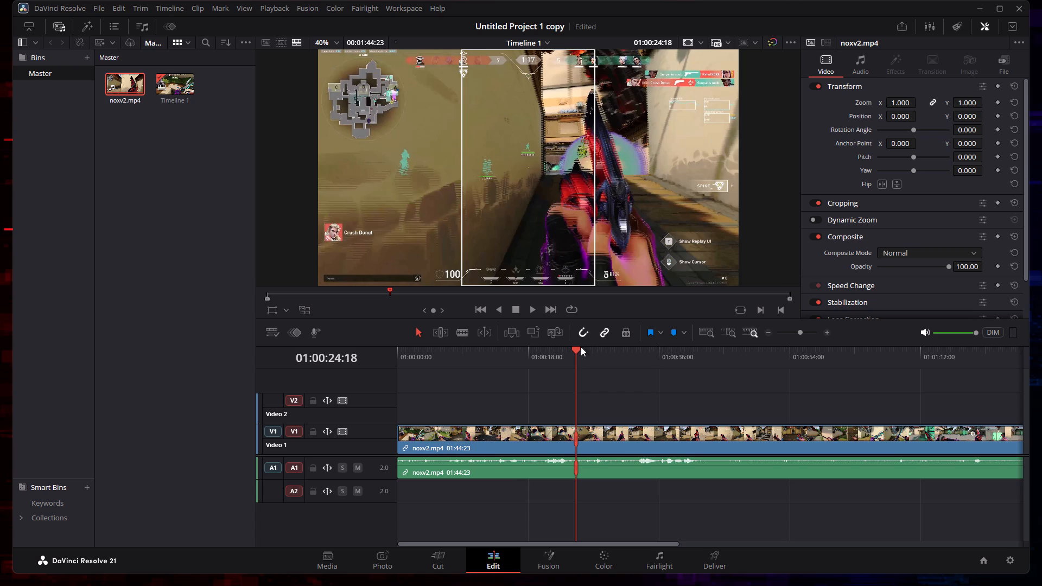
Return the playhead to the start of Timeline 1 at 01:00:00:00.
{"action": "left_click_drag", "start_coordinate": [576, 349], "coordinate": [478, 346]}
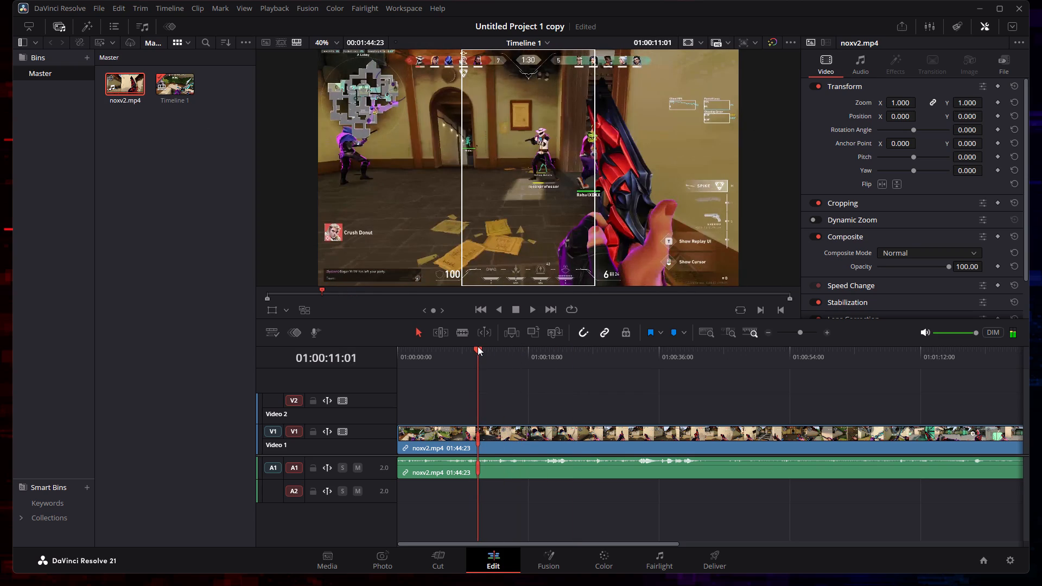
{"action": "left_click_drag", "start_coordinate": [478, 346], "coordinate": [409, 339]}
{"action": "left_click_drag", "start_coordinate": [476, 352], "coordinate": [377, 357]}
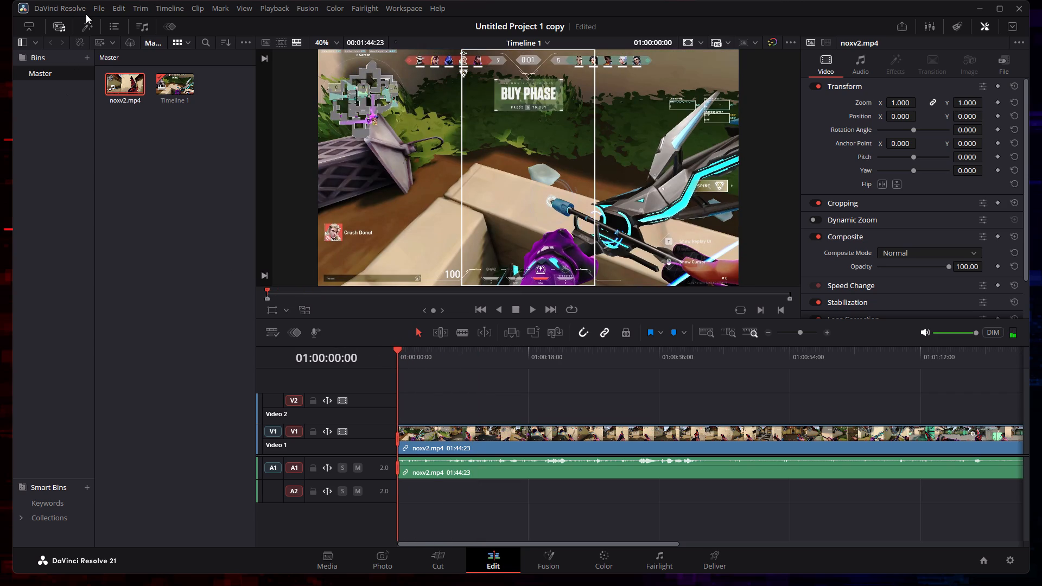
Enable vertical resolution in the project settings, giving a 1080 x 1920 HD timeline resolution, and save.
{"action": "left_click", "coordinate": [93, 9]}
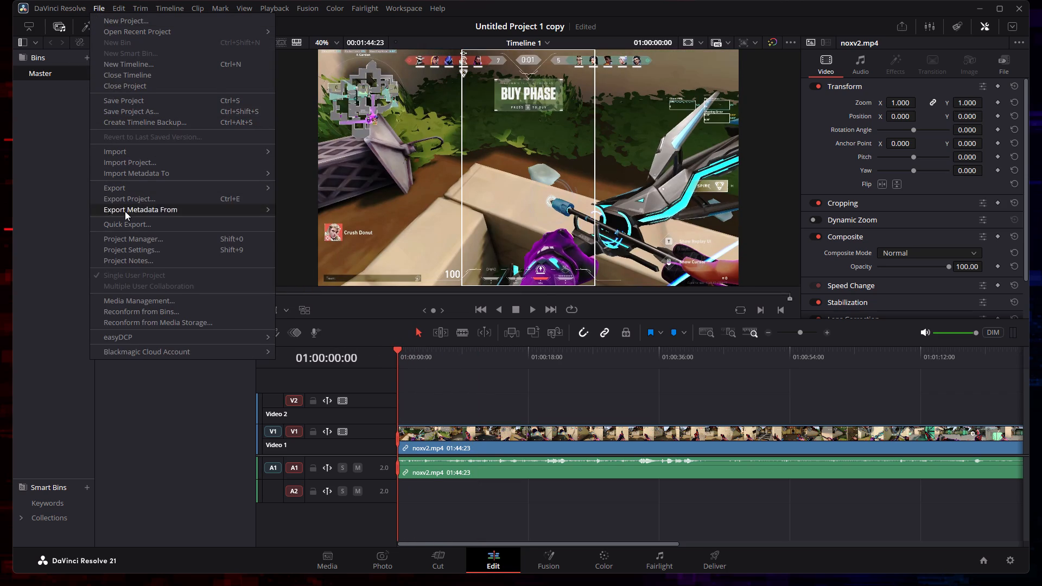
{"action": "left_click", "coordinate": [127, 251]}
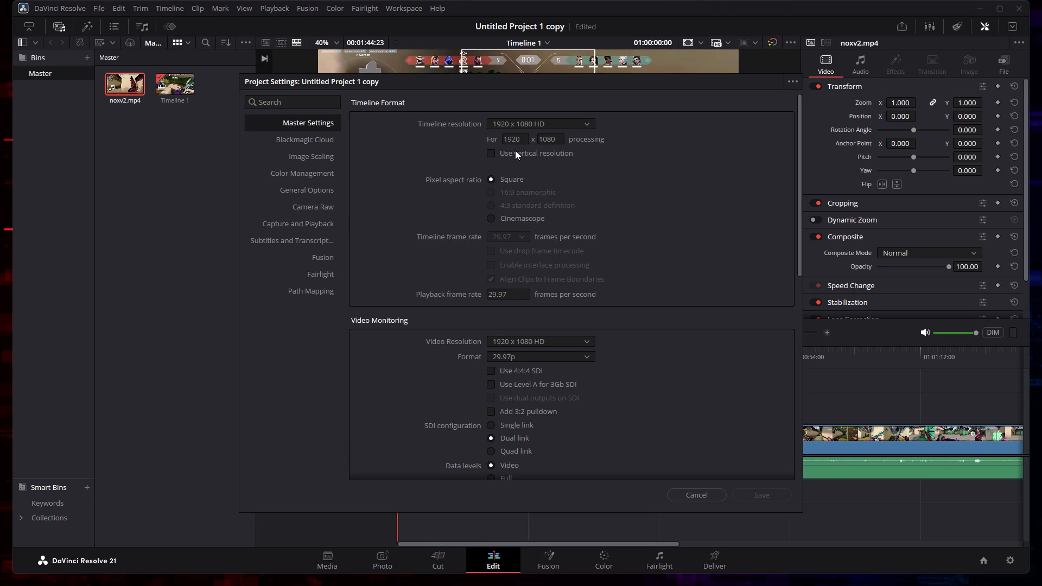
{"action": "left_click", "coordinate": [491, 154]}
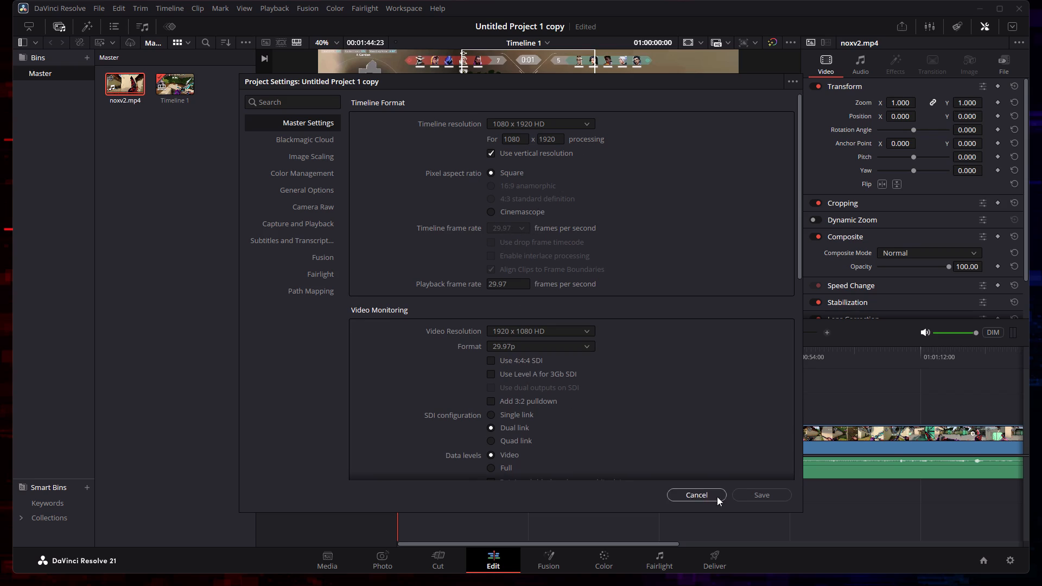
{"action": "left_click", "coordinate": [757, 494]}
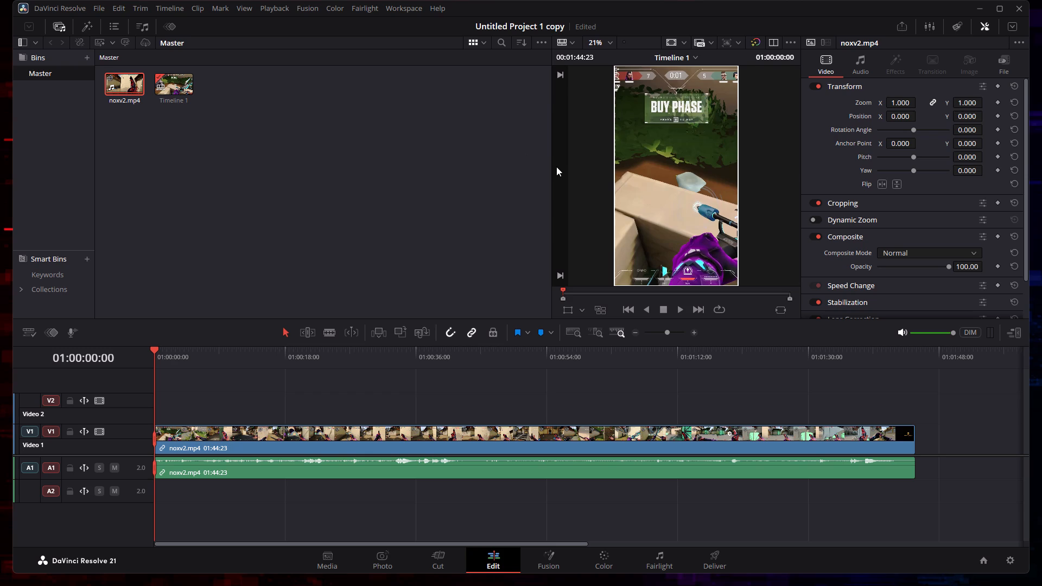
Scale the noxv2.mp4 clip down to a linked X and Y zoom of 0.520 so more of its width fits the vertical frame.
{"action": "scroll", "coordinate": [665, 206], "scroll_direction": "down", "scroll_amount": 4}
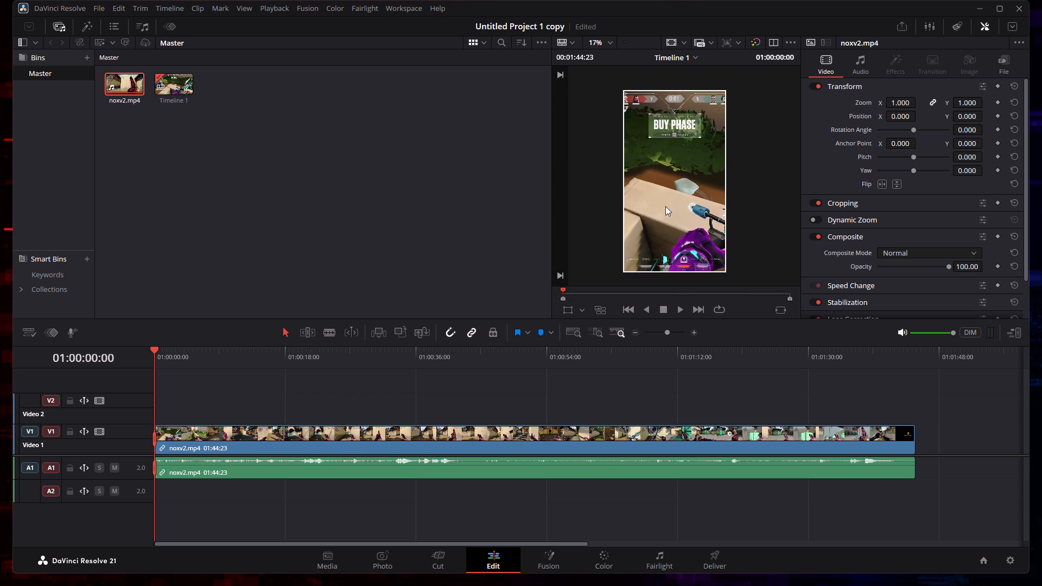
{"action": "scroll", "coordinate": [665, 206], "scroll_direction": "down", "scroll_amount": 1}
{"action": "scroll", "coordinate": [665, 206], "scroll_direction": "up", "scroll_amount": 5}
{"action": "scroll", "coordinate": [665, 206], "scroll_direction": "down", "scroll_amount": 1}
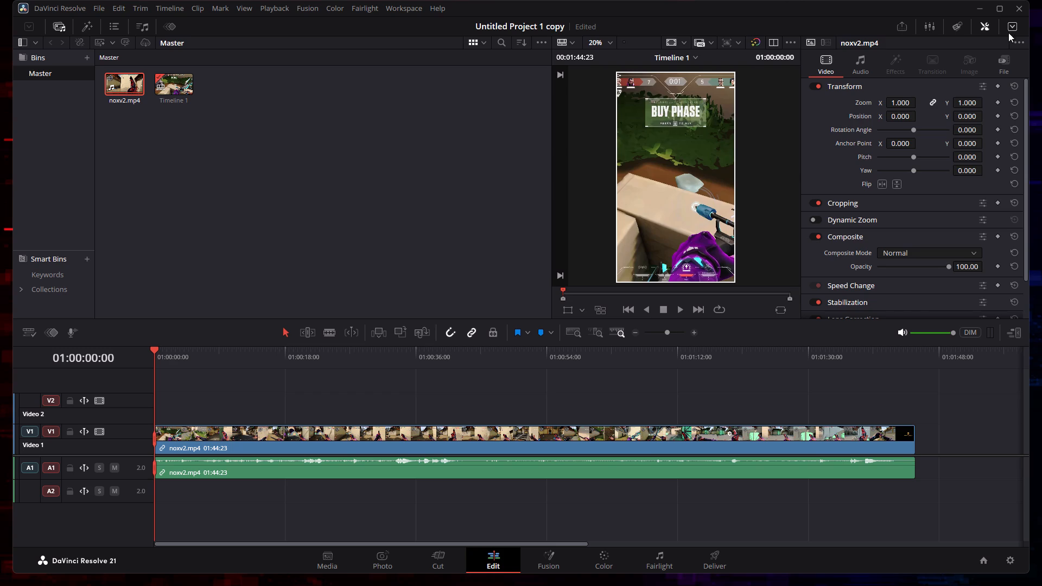
{"action": "left_click", "coordinate": [986, 27]}
{"action": "left_click", "coordinate": [986, 27]}
{"action": "left_click_drag", "start_coordinate": [904, 101], "coordinate": [896, 101]}
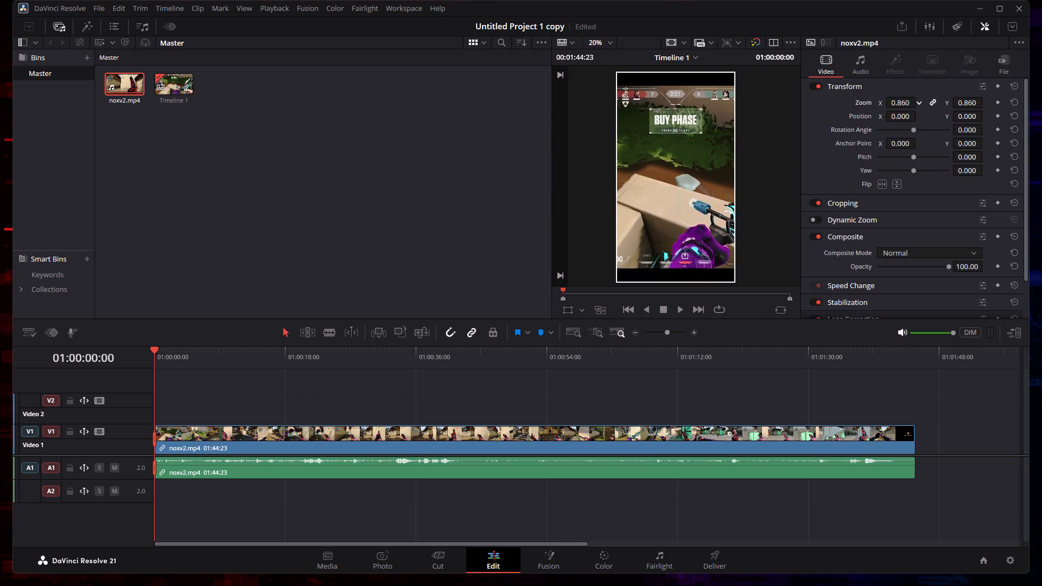
{"action": "left_click_drag", "start_coordinate": [896, 101], "coordinate": [880, 101]}
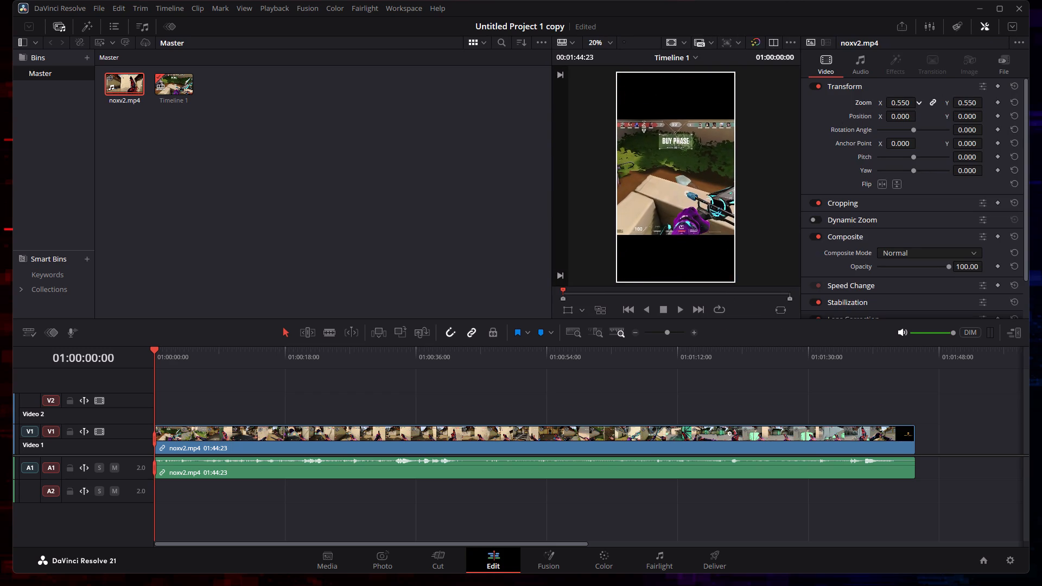
{"action": "left_click_drag", "start_coordinate": [880, 101], "coordinate": [877, 101]}
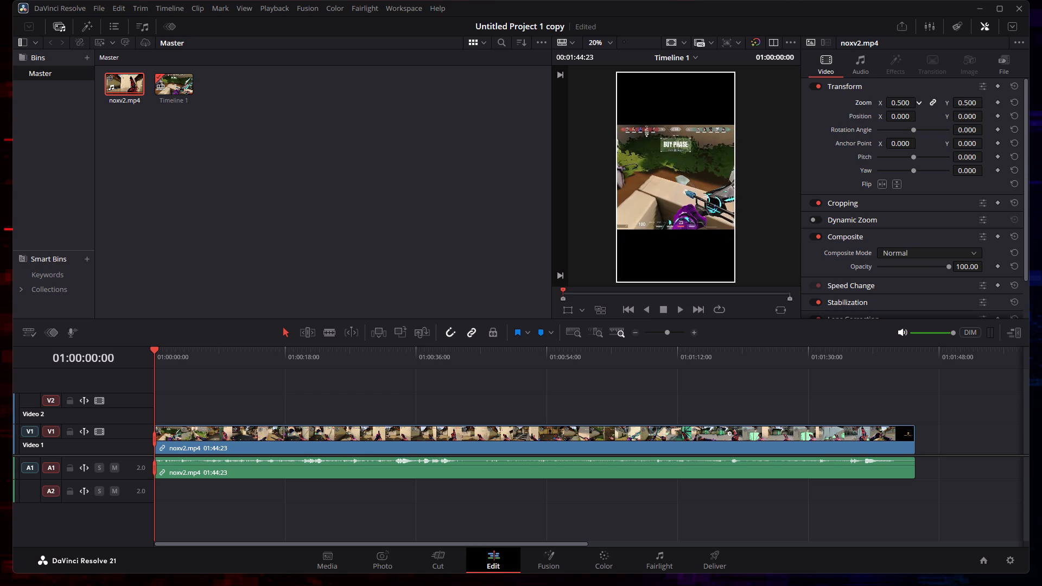
{"action": "left_click_drag", "start_coordinate": [877, 101], "coordinate": [878, 101]}
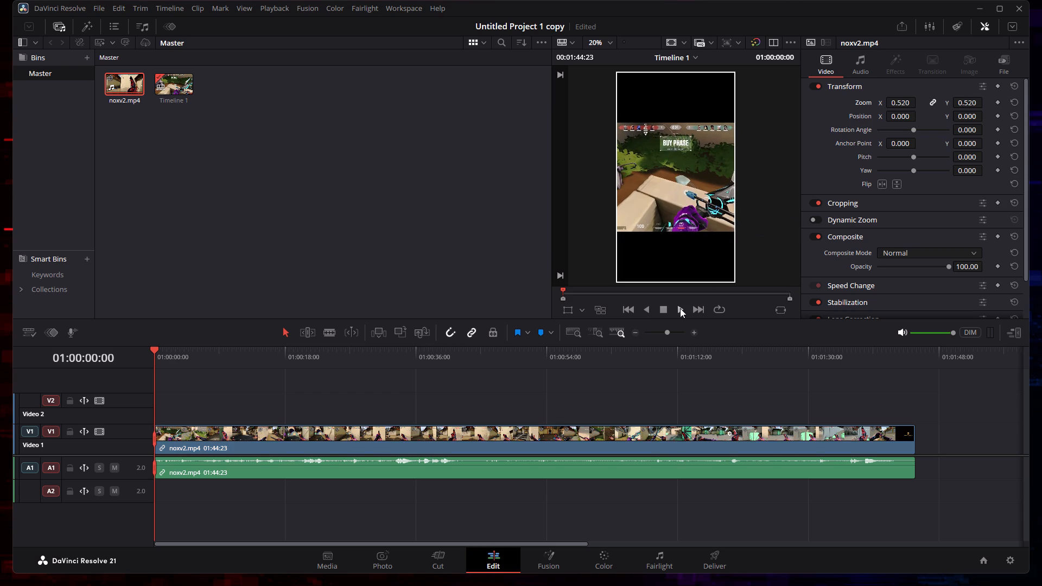
Play Timeline 1 from the start to review the reframed footage, with a slightly wider viewer and lower monitoring volume.
{"action": "left_click", "coordinate": [679, 306]}
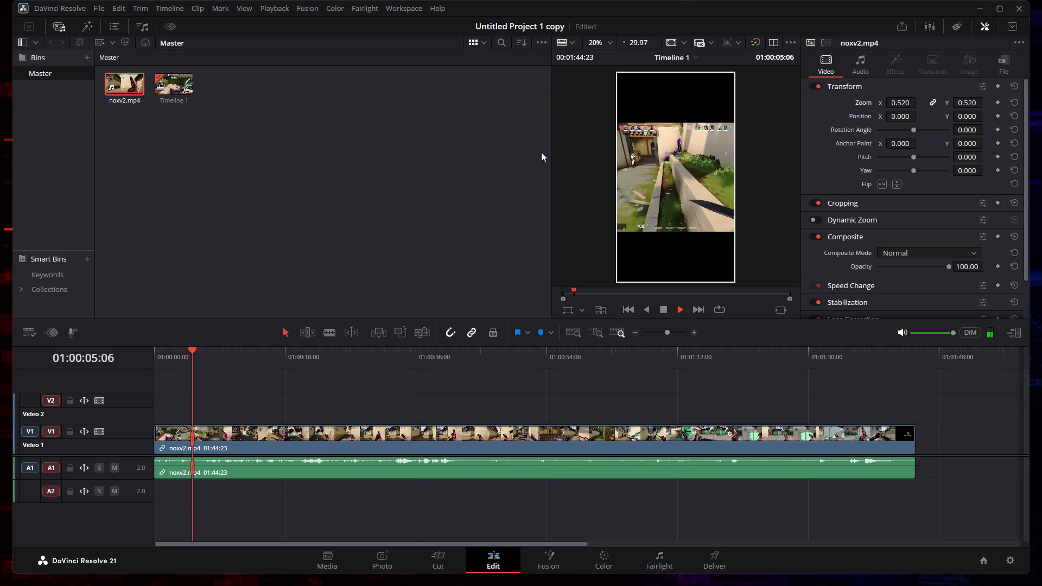
{"action": "left_click_drag", "start_coordinate": [551, 156], "coordinate": [251, 160]}
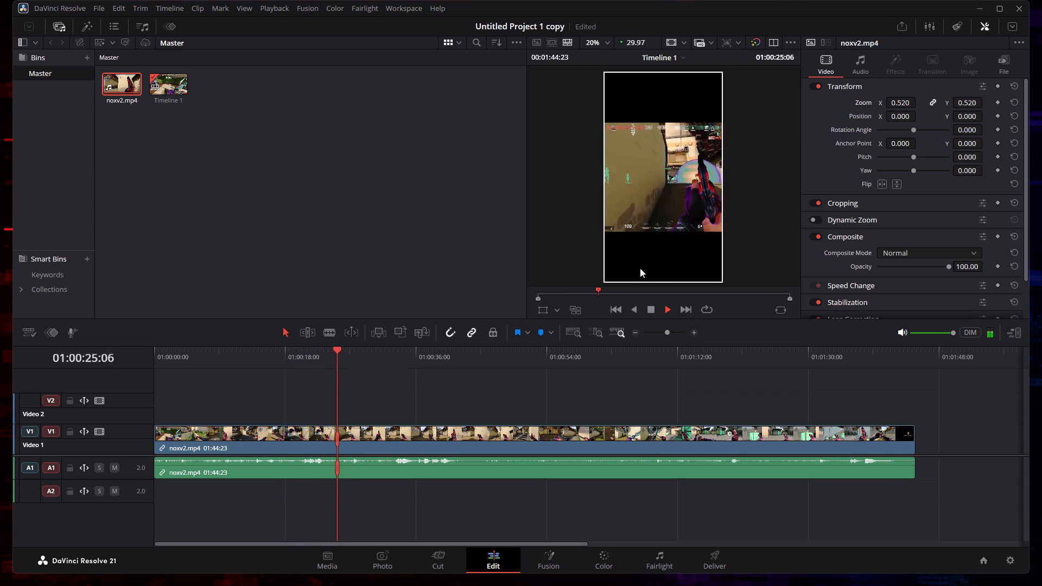
{"action": "left_click", "coordinate": [951, 333]}
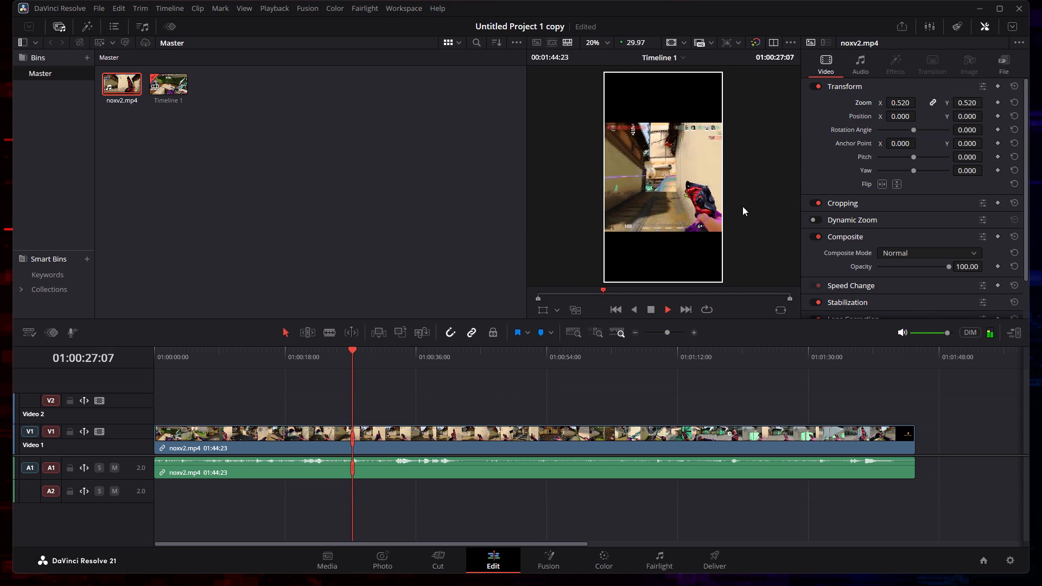
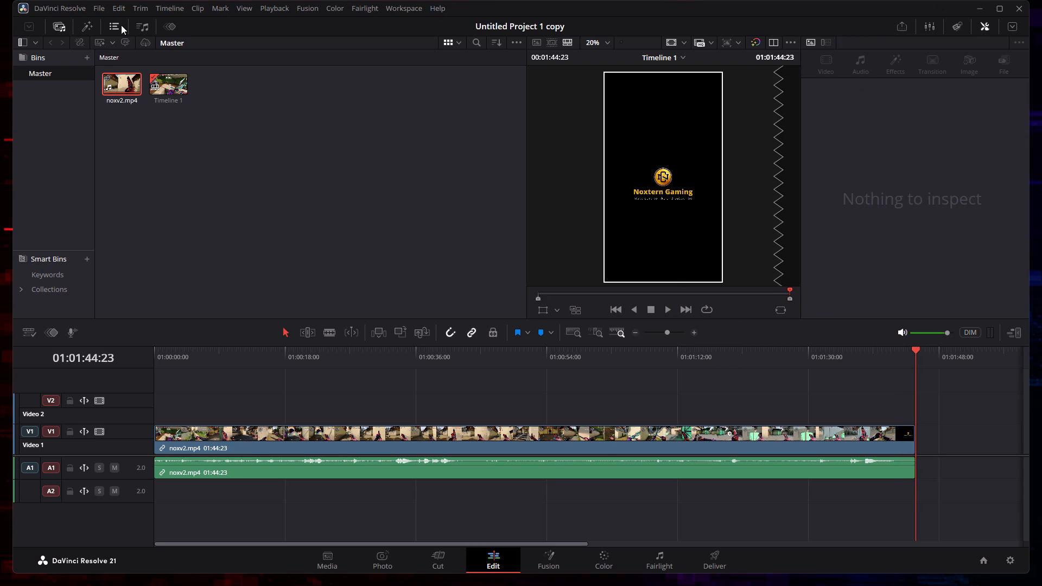
Open the render settings for Timeline 1 on the Deliver page and clear the default file name.
{"action": "left_click", "coordinate": [717, 565]}
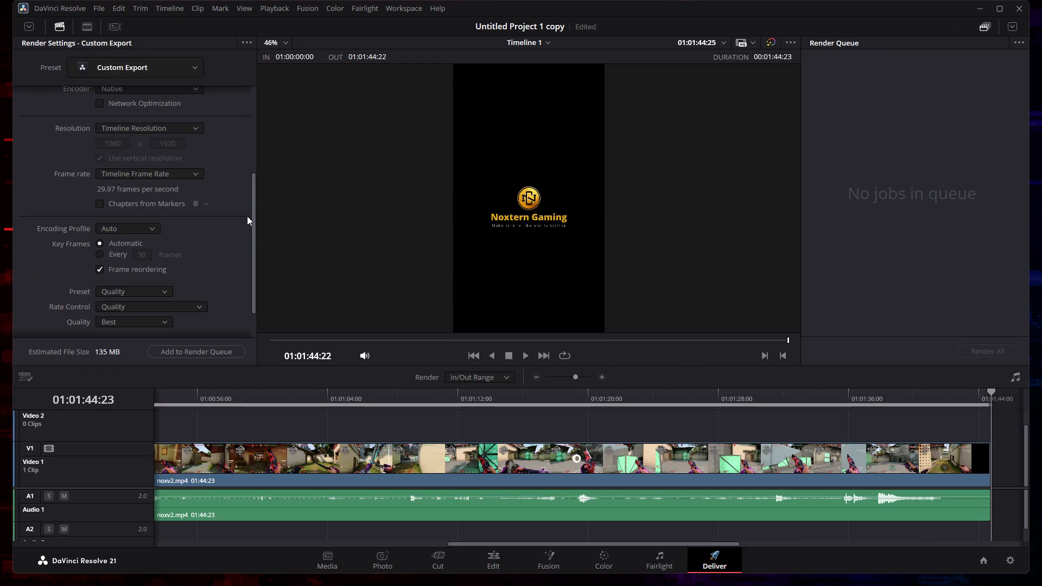
{"action": "scroll", "coordinate": [134, 149], "scroll_direction": "up", "scroll_amount": 13}
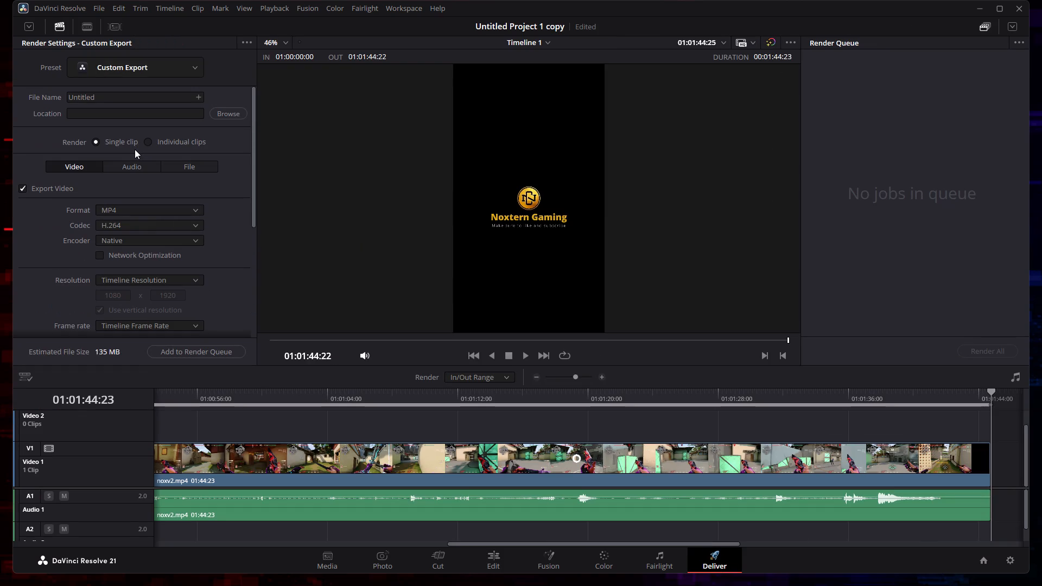
{"action": "left_click_drag", "start_coordinate": [138, 99], "coordinate": [52, 97]}
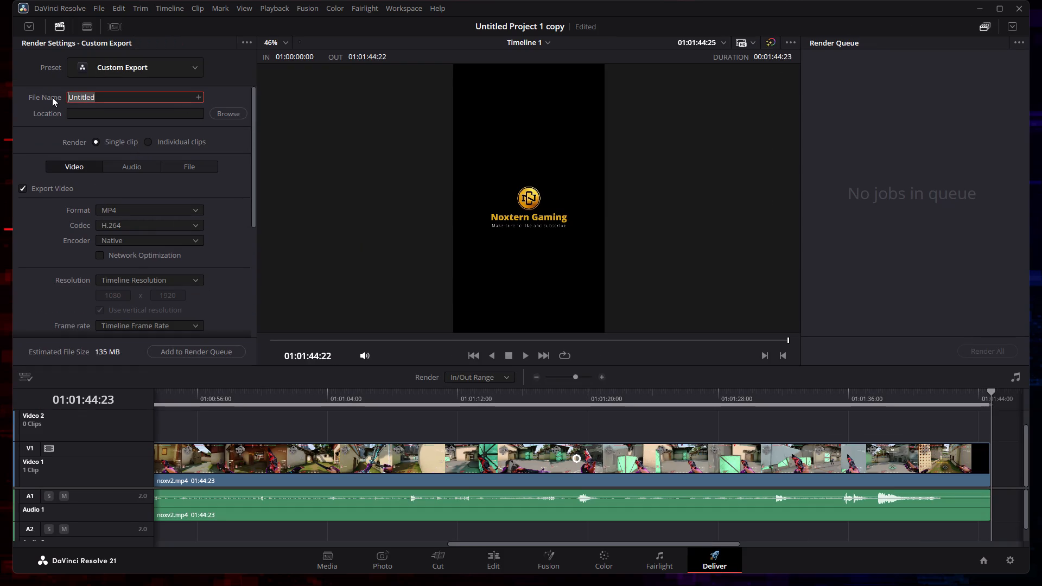
{"action": "key", "text": "BackSpace"}
Set the export location to the davinci Videos folder on Local Disk (D:).
{"action": "left_click", "coordinate": [232, 112]}
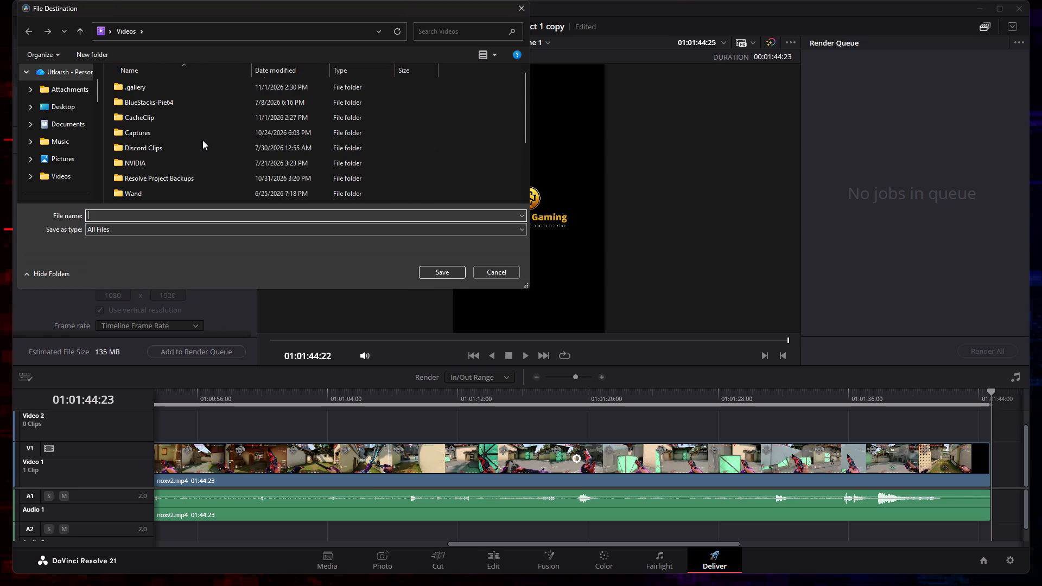
{"action": "scroll", "coordinate": [202, 140], "scroll_direction": "down", "scroll_amount": 2}
{"action": "scroll", "coordinate": [33, 155], "scroll_direction": "down", "scroll_amount": 9}
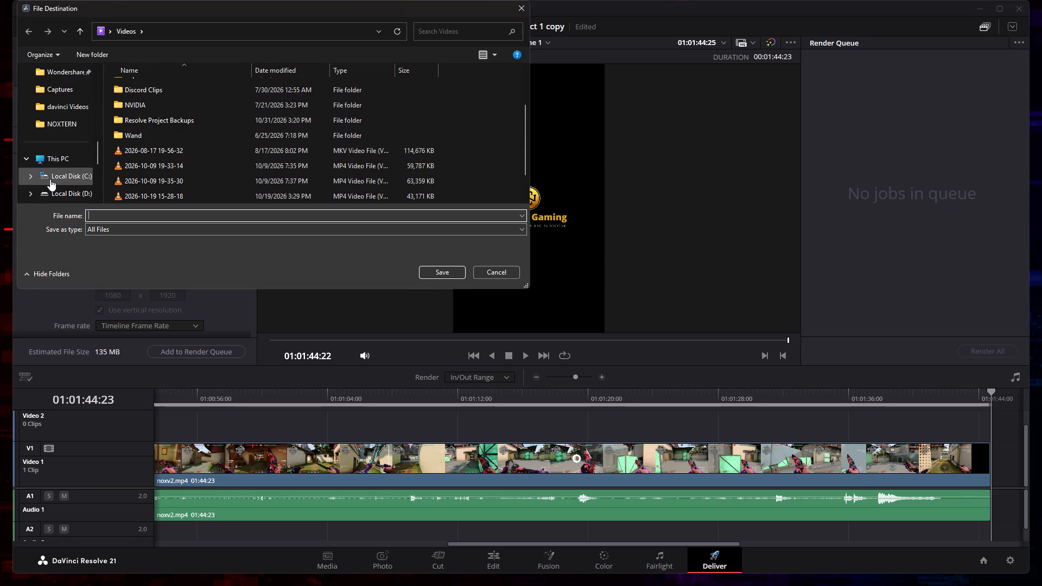
{"action": "scroll", "coordinate": [50, 181], "scroll_direction": "down", "scroll_amount": 2}
{"action": "left_click", "coordinate": [60, 128]}
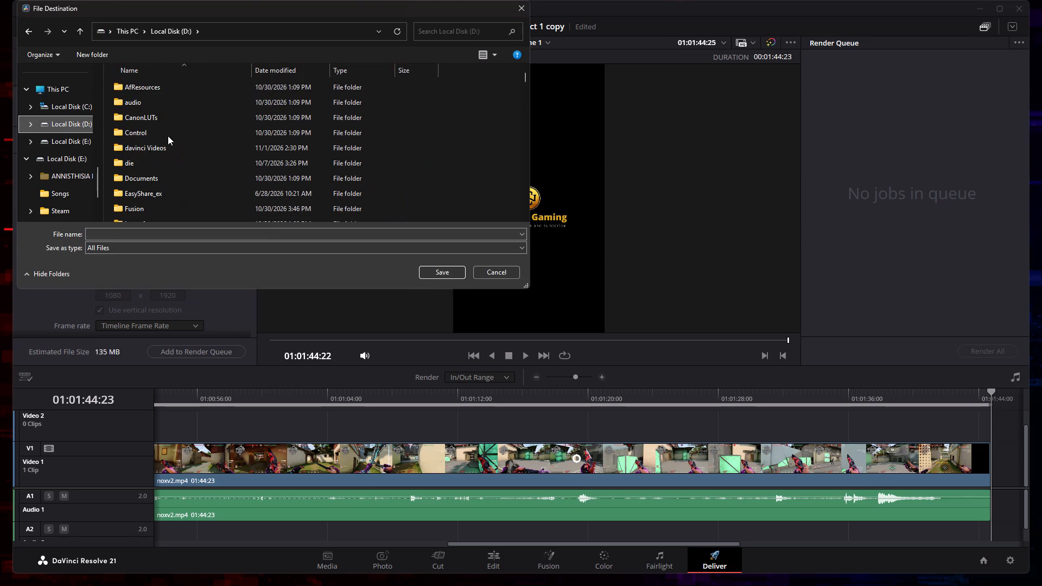
{"action": "scroll", "coordinate": [168, 175], "scroll_direction": "down", "scroll_amount": 3}
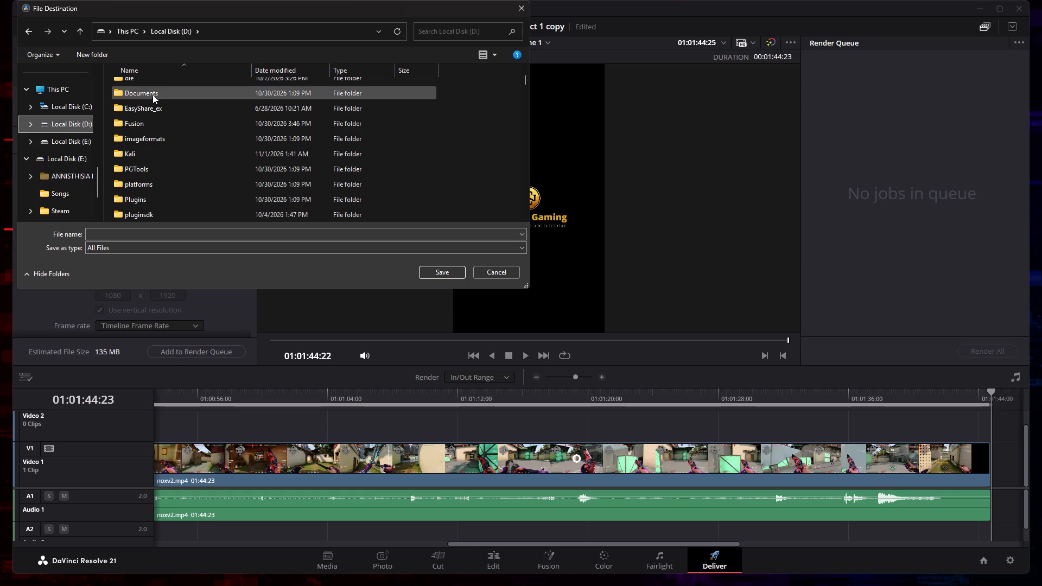
{"action": "scroll", "coordinate": [153, 95], "scroll_direction": "up", "scroll_amount": 2}
{"action": "left_click", "coordinate": [154, 117]}
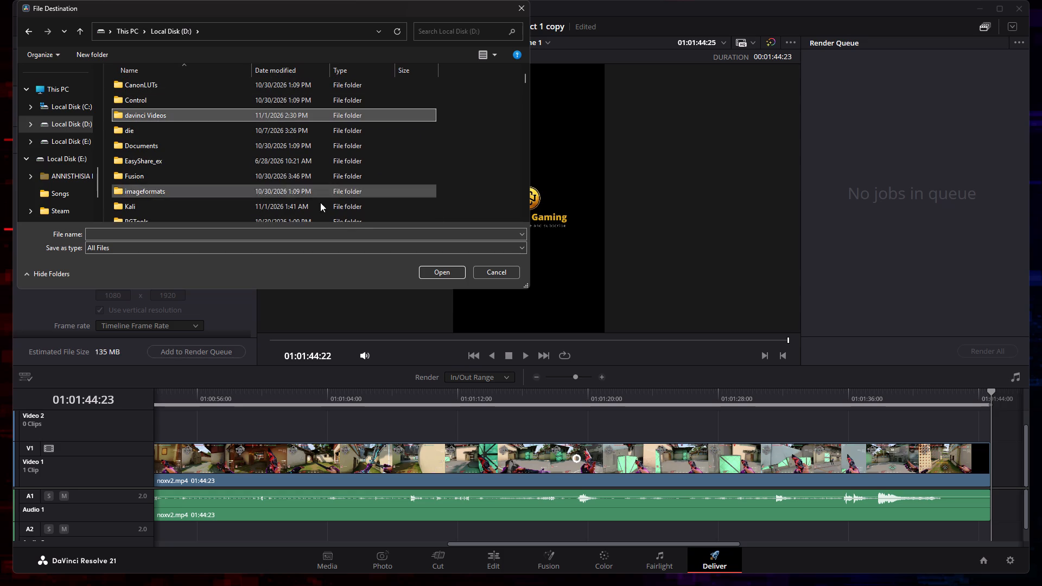
{"action": "left_click", "coordinate": [435, 278]}
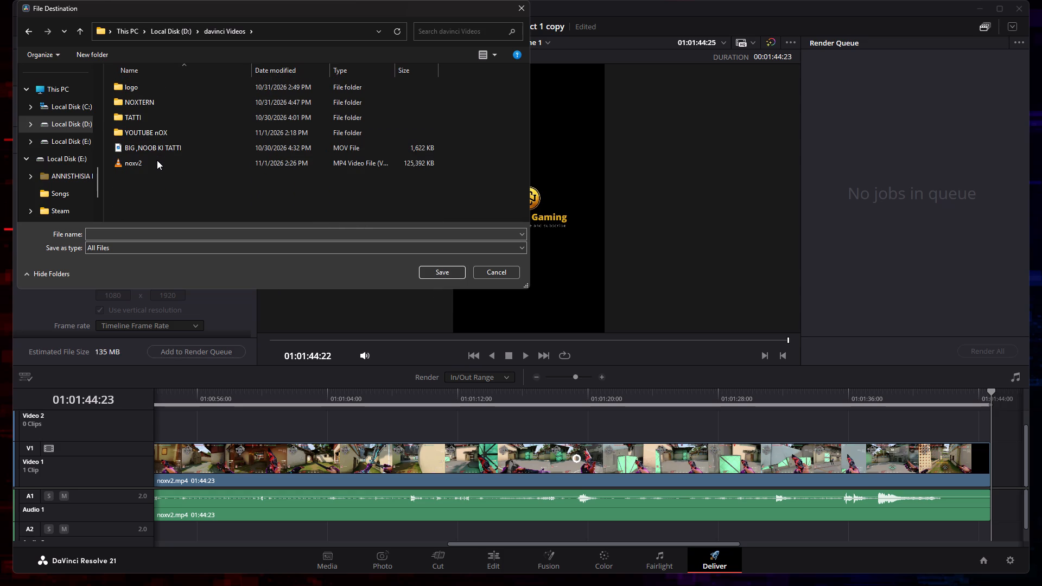
{"action": "left_click", "coordinate": [423, 275]}
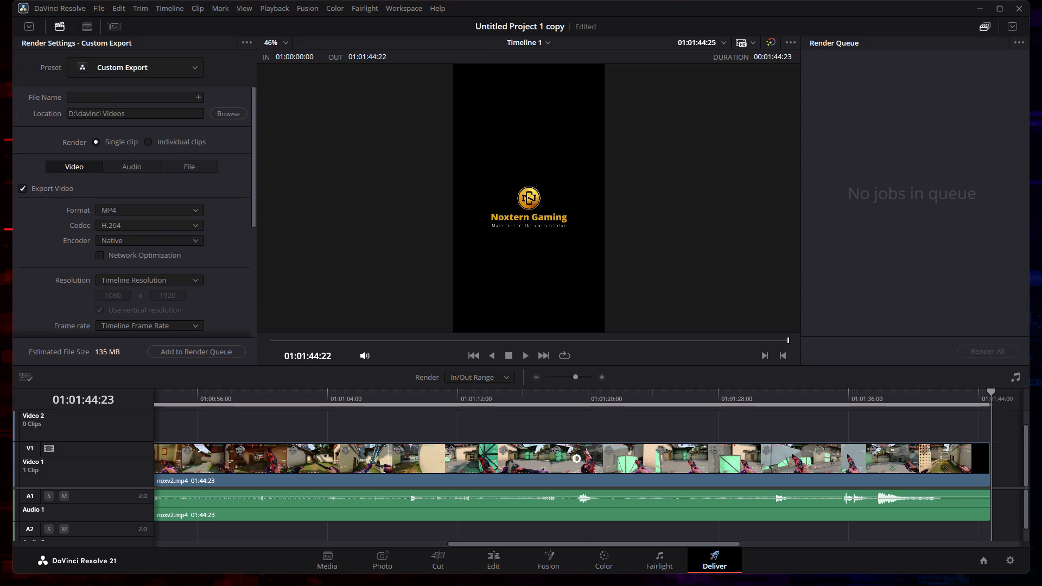
Name the export file noxv3.
{"action": "left_click", "coordinate": [105, 98]}
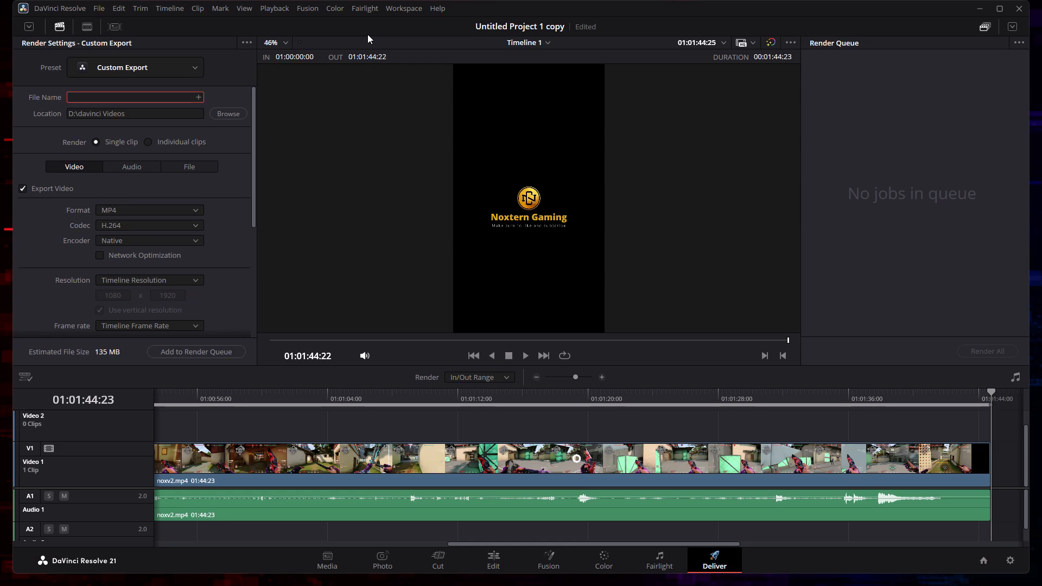
{"action": "type", "text": "no"}
{"action": "type", "text": "xv"}
{"action": "type", "text": "3333"}
{"action": "key", "text": "BackSpace"}
{"action": "key", "text": "BackSpace"}
{"action": "key", "text": "BackSpace"}
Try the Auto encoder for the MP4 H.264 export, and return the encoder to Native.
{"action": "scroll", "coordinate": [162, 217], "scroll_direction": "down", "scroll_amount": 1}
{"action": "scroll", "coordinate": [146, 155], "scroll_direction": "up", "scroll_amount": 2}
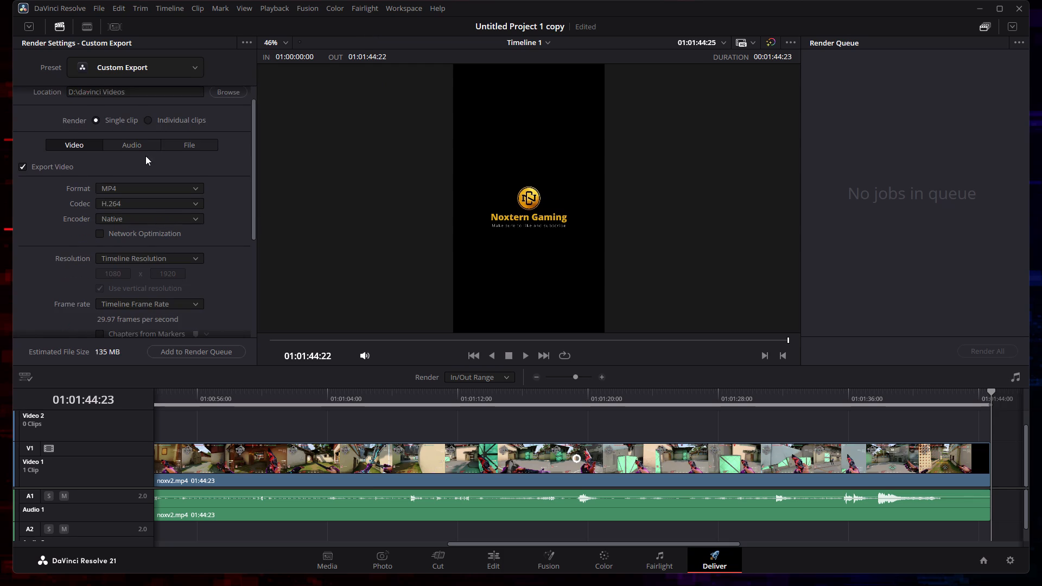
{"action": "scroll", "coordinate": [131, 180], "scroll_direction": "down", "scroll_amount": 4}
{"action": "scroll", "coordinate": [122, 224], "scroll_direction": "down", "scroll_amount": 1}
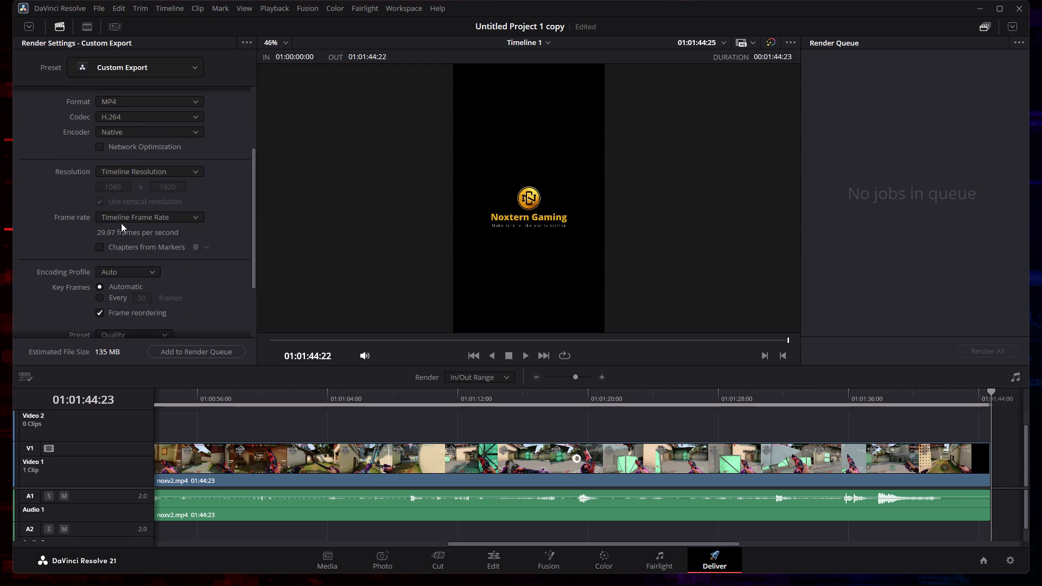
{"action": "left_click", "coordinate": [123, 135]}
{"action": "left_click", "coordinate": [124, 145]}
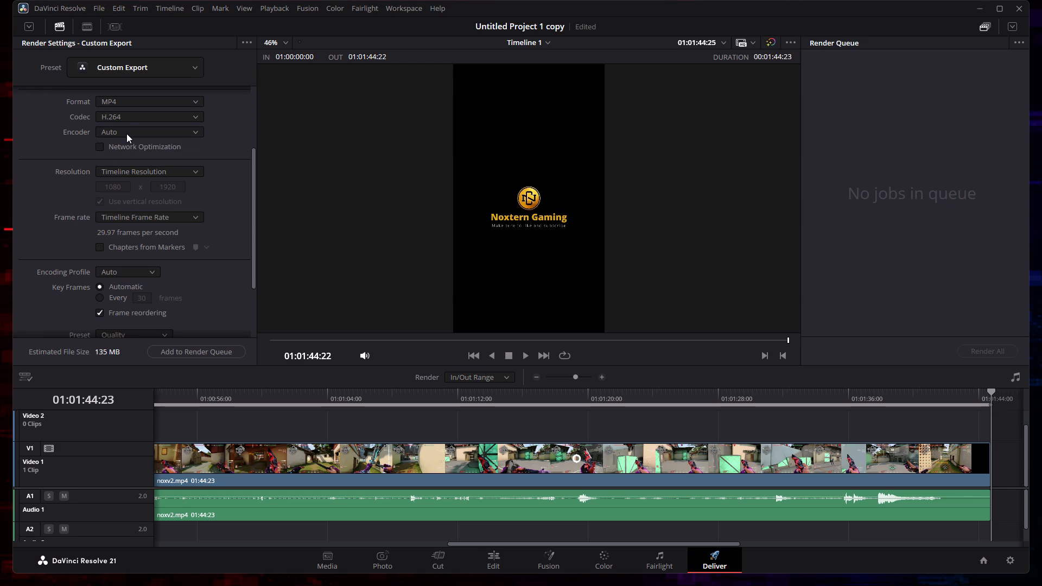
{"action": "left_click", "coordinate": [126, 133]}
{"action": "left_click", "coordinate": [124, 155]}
Examine the remaining video export settings, including the frame rate options, encoding profile and quality.
{"action": "scroll", "coordinate": [128, 177], "scroll_direction": "down", "scroll_amount": 2}
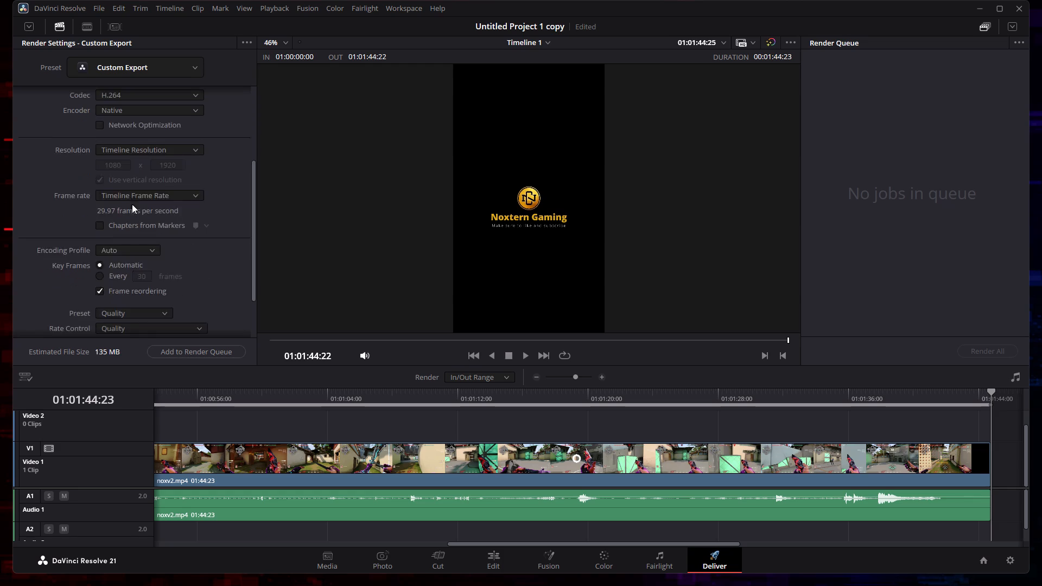
{"action": "scroll", "coordinate": [132, 204], "scroll_direction": "down", "scroll_amount": 5}
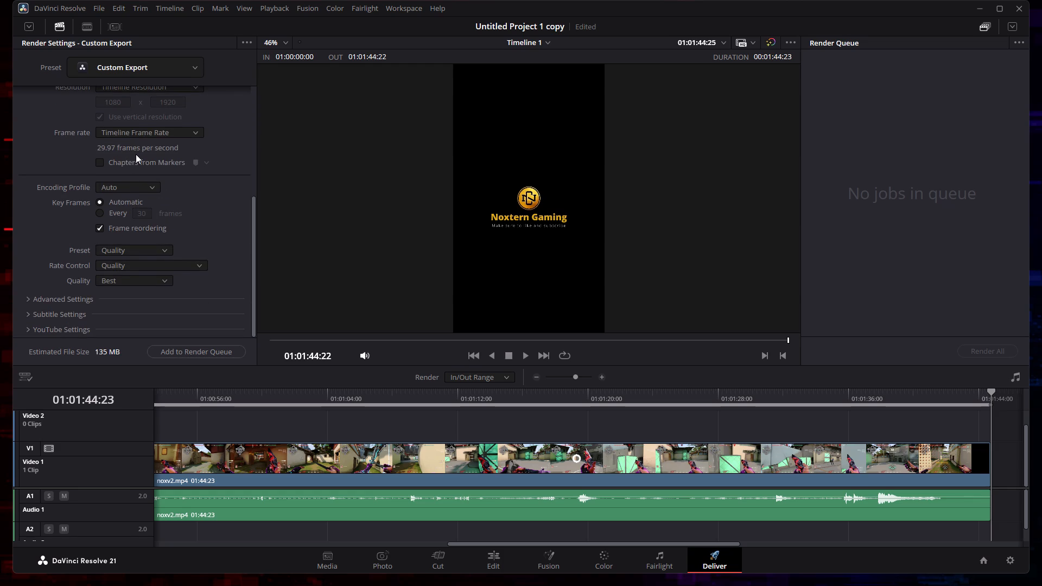
{"action": "scroll", "coordinate": [136, 154], "scroll_direction": "down", "scroll_amount": 4}
{"action": "double_click", "coordinate": [148, 139]}
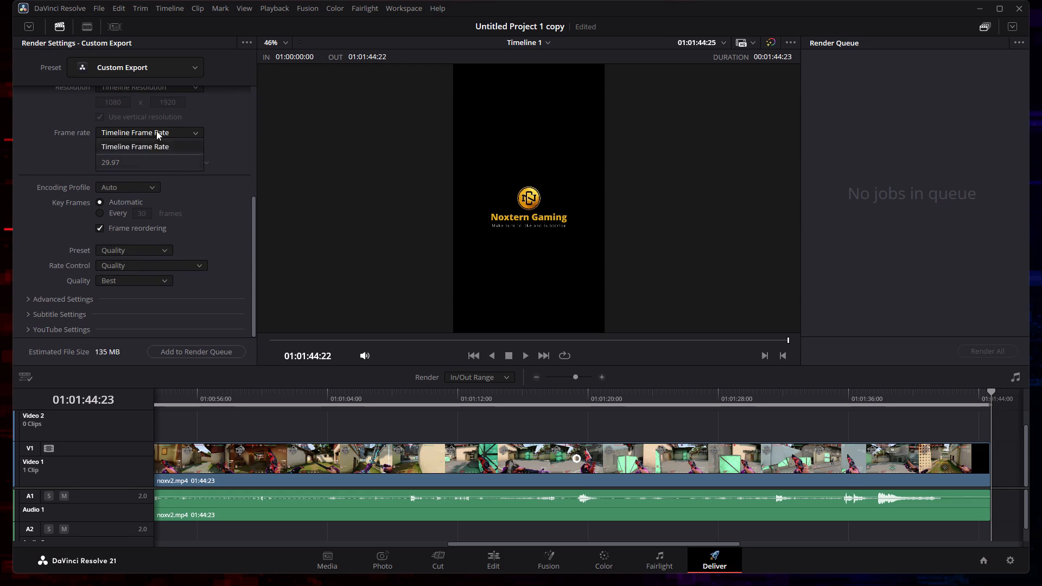
{"action": "left_click", "coordinate": [158, 129]}
{"action": "scroll", "coordinate": [133, 213], "scroll_direction": "down", "scroll_amount": 6}
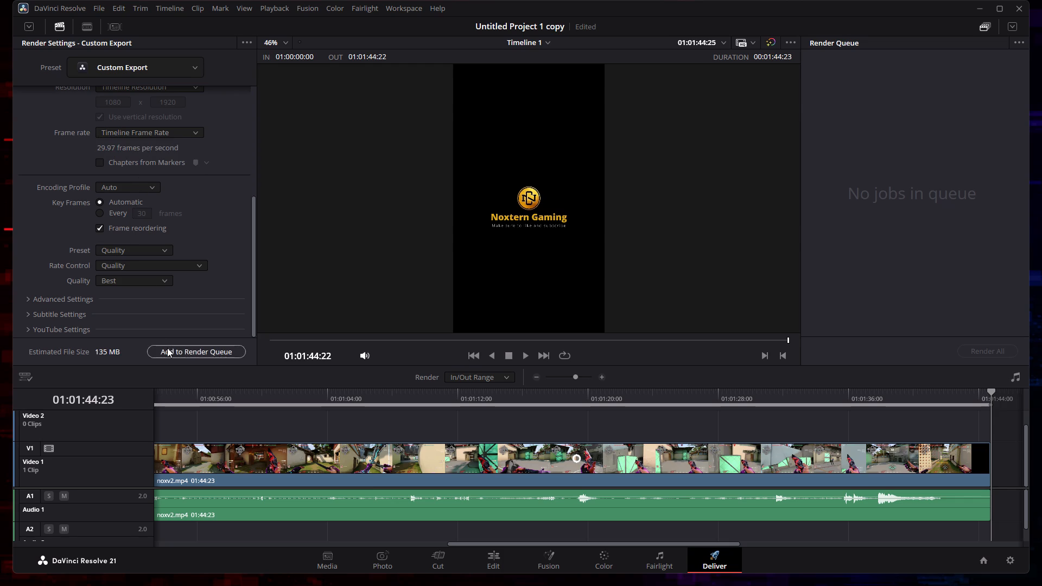
Add the noxv3 export of Timeline 1 to the render queue and start rendering it.
{"action": "left_click", "coordinate": [168, 349]}
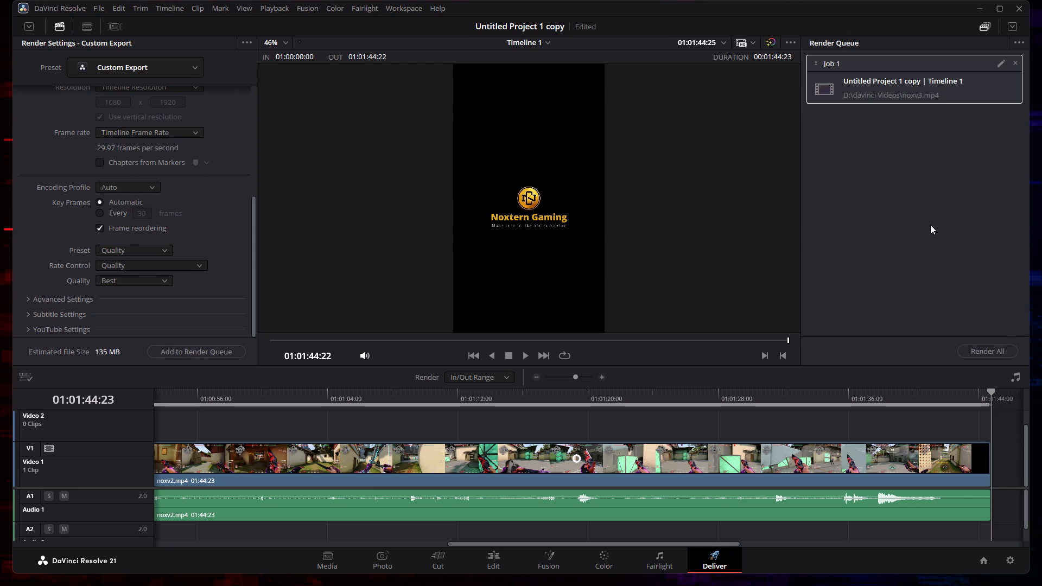
{"action": "left_click", "coordinate": [990, 353]}
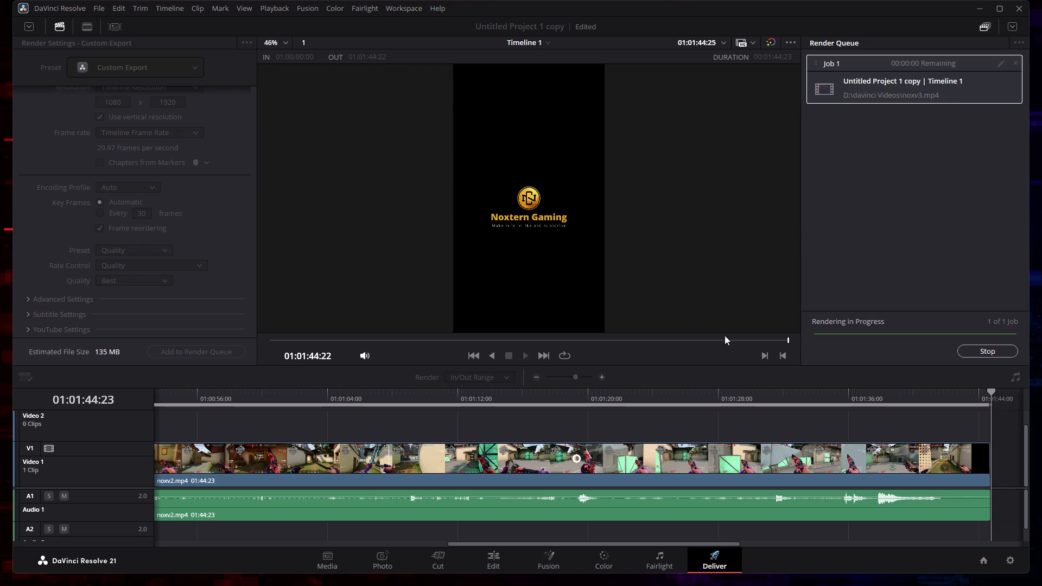